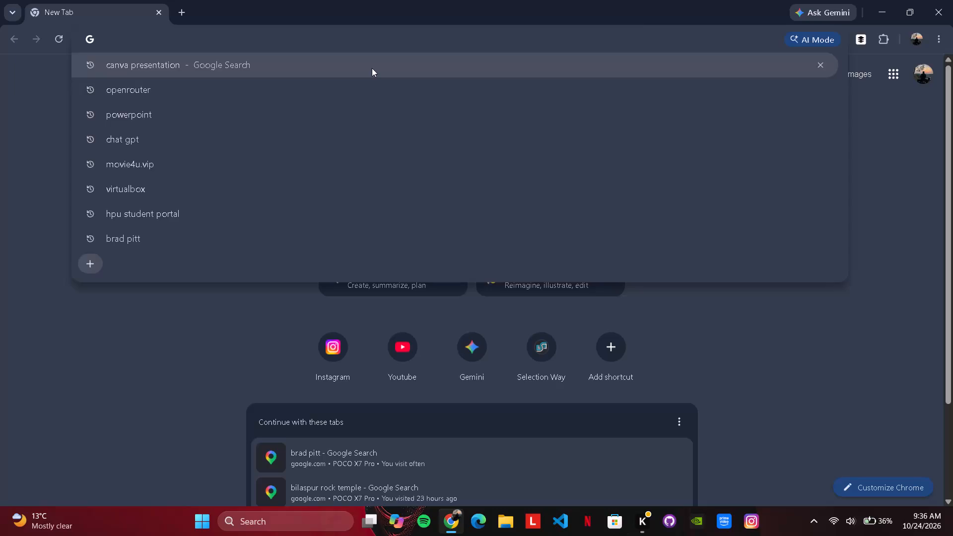
Find Canva's presentations page through the earlier "canva presentation" search and start a new blank presentation design.
click(371, 67)
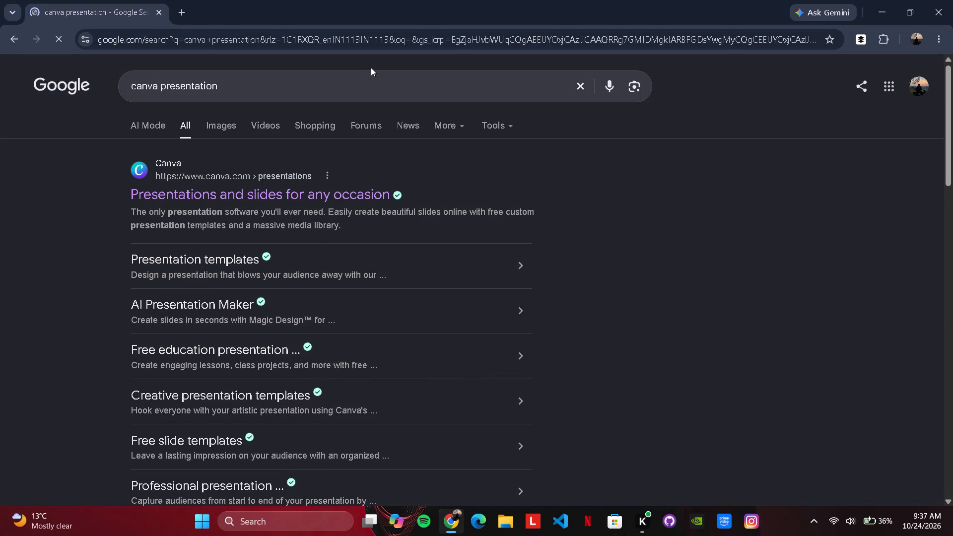
click(360, 198)
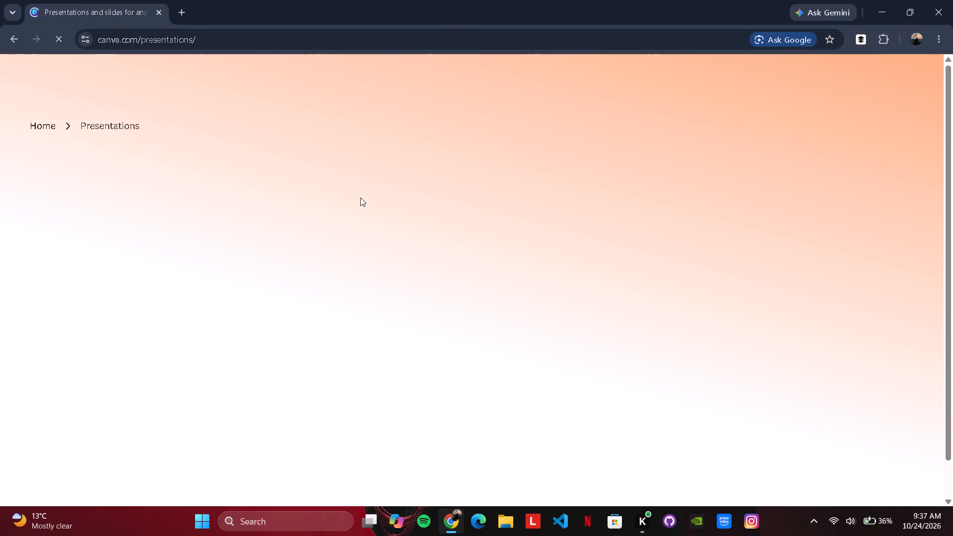
click(497, 316)
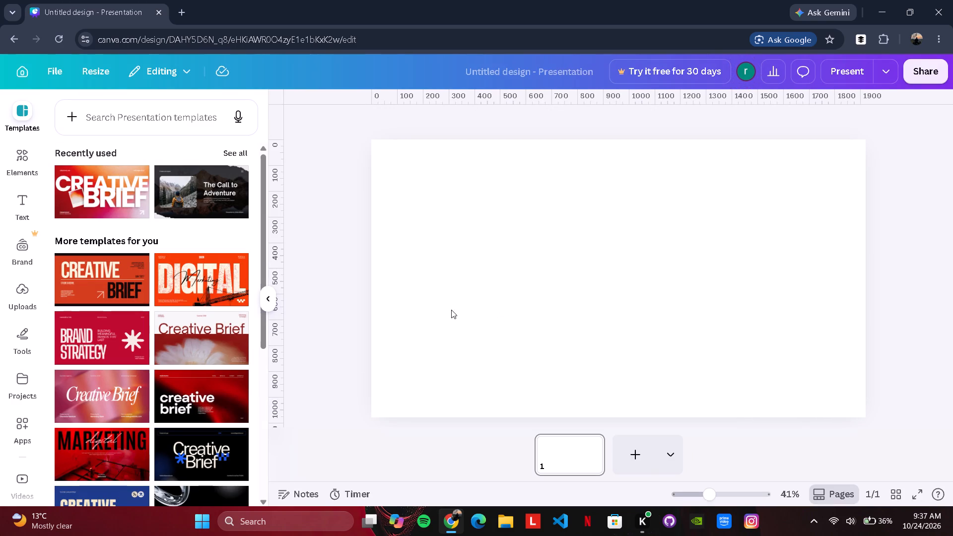
Apply all 11 pages of the recently used Red and Orange Gradient Bold Creative Presentation template.
click(107, 206)
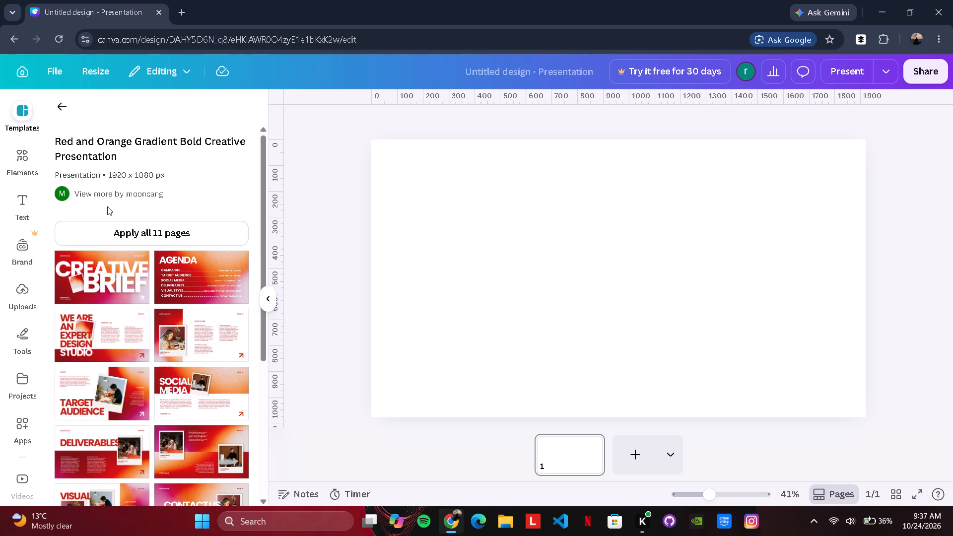
click(154, 234)
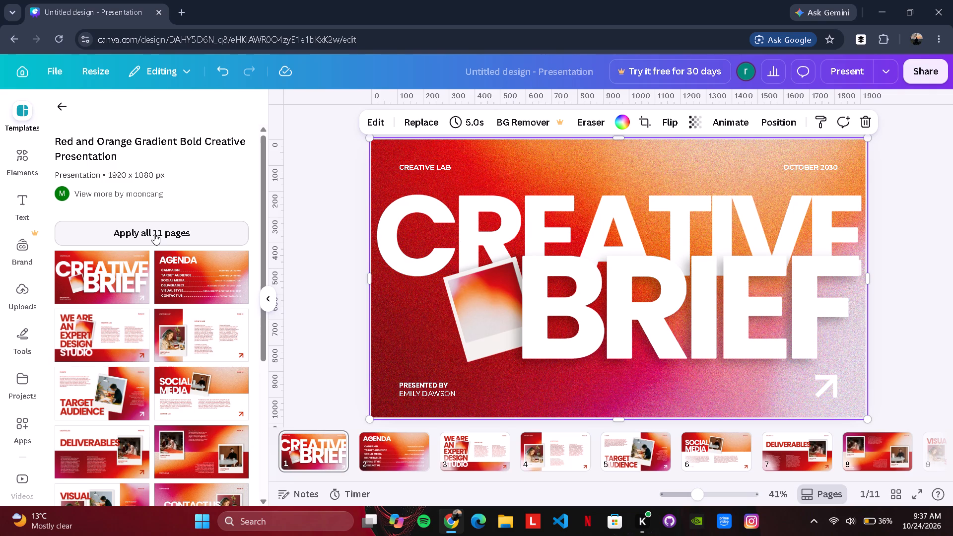
Delete the small "CREATIVE LAB" and "OCTOBER 2030" text labels from the cover slide.
click(435, 164)
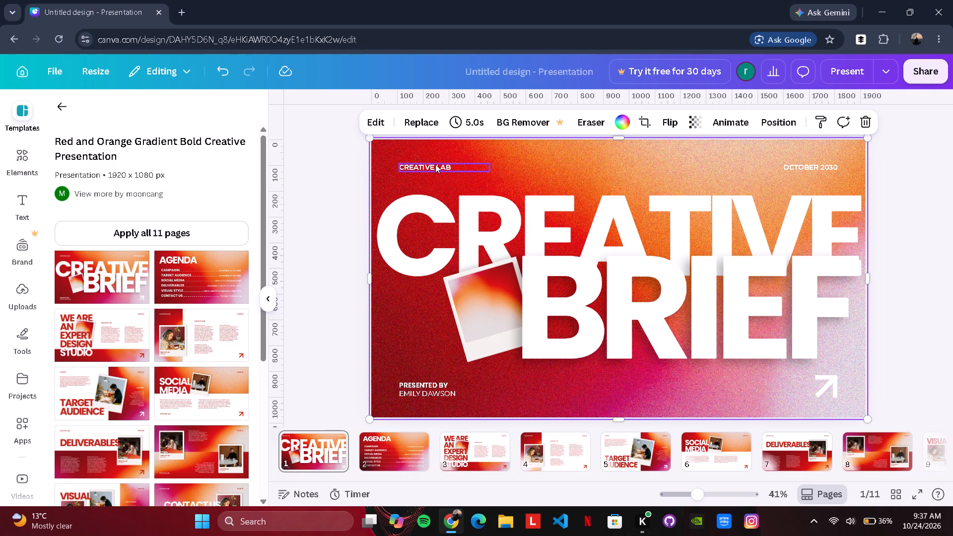
click(466, 139)
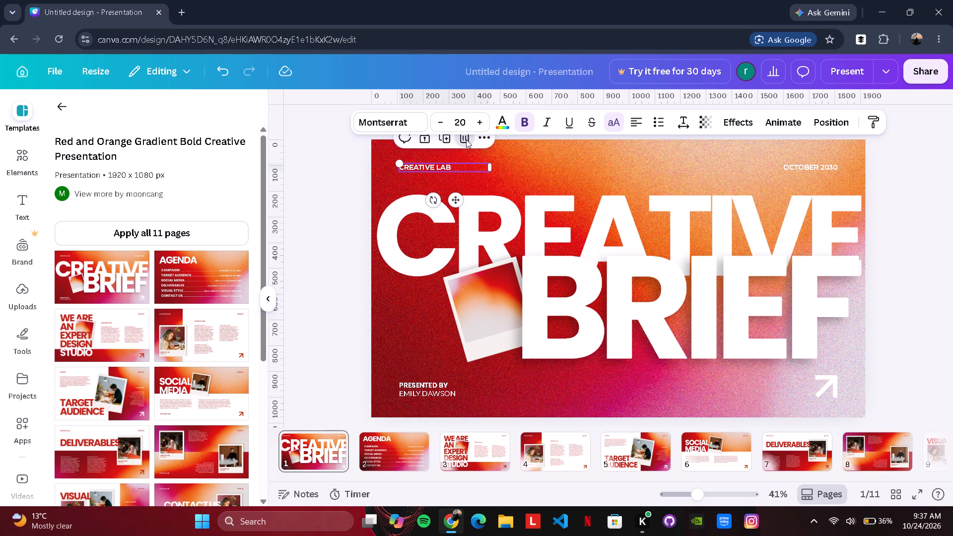
click(817, 170)
click(809, 137)
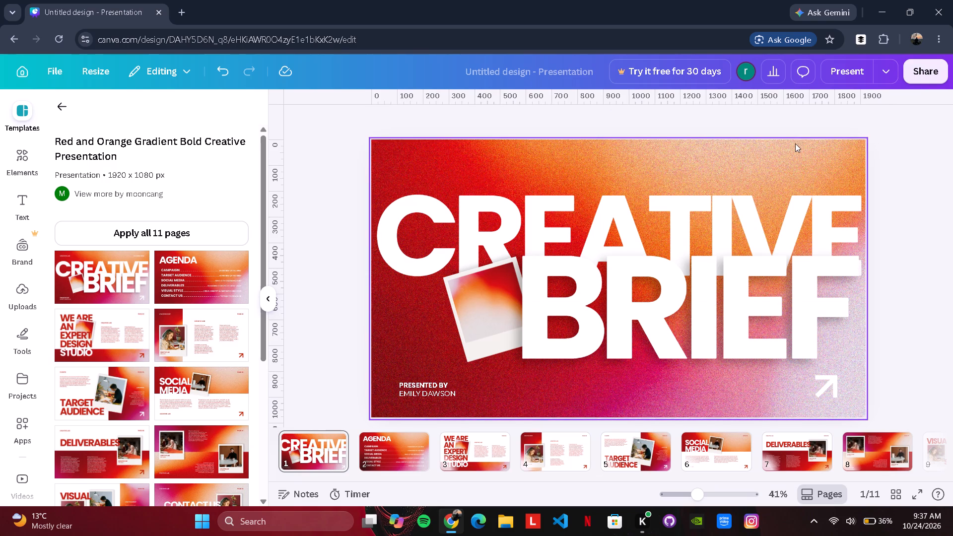
click(642, 207)
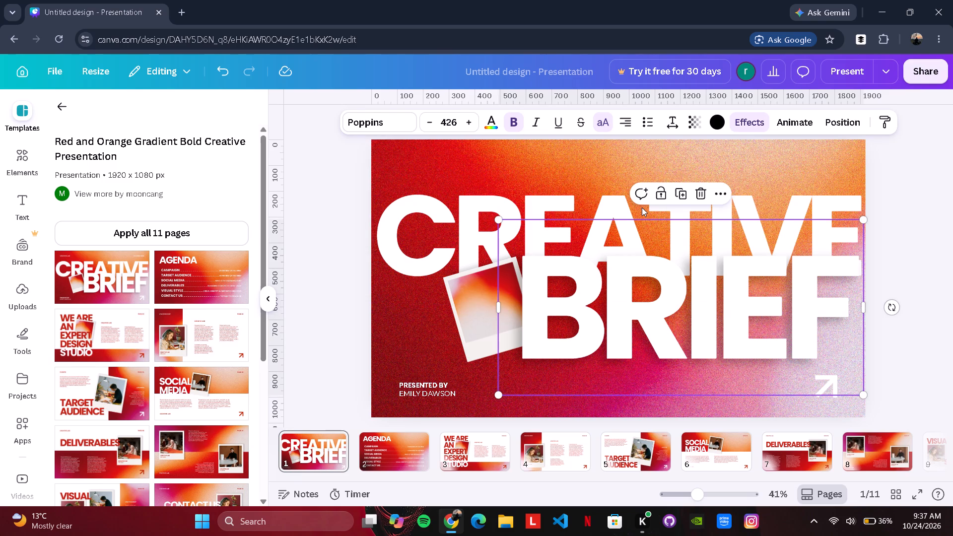
Replace the presenter name under "PRESENTED BY" on the cover slide with "Alex".
double_click(428, 392)
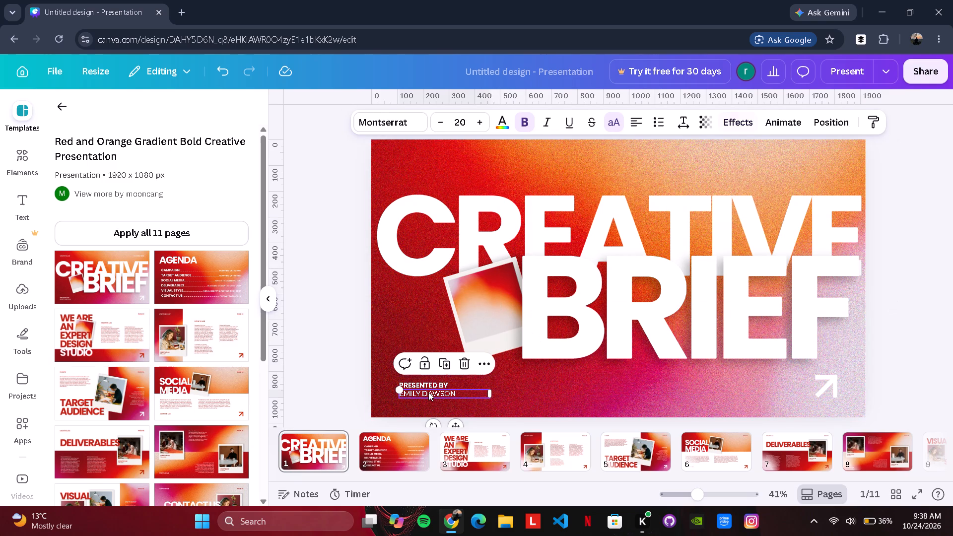
key(BackSpace)
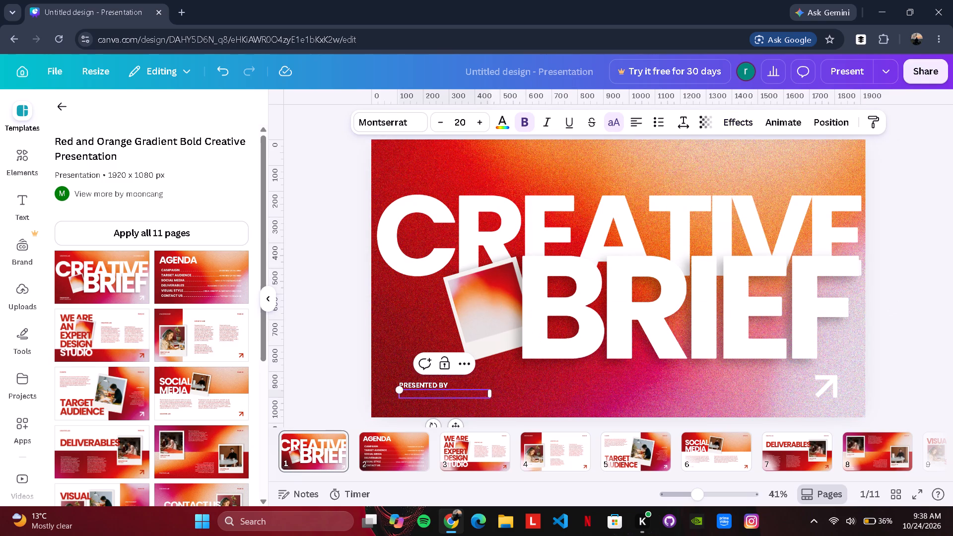
text(Alex)
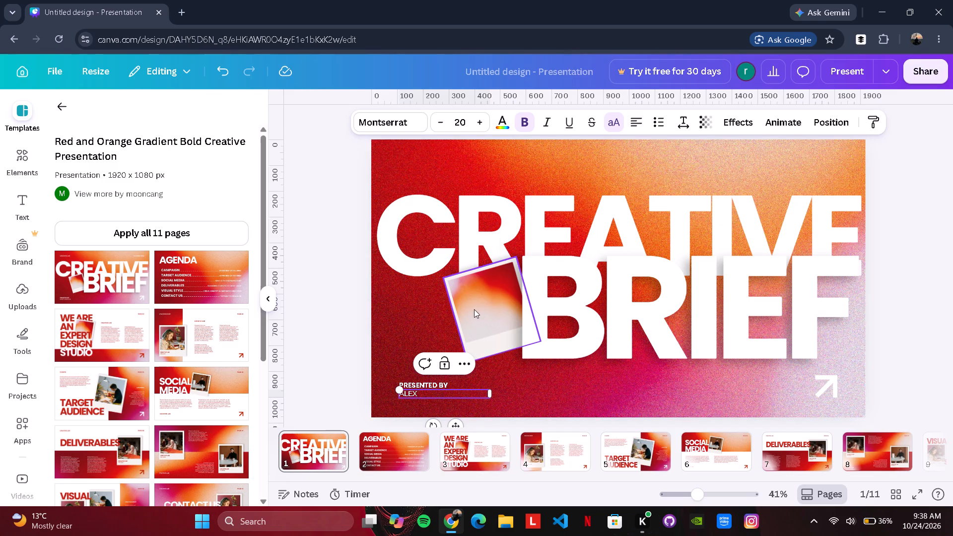
Replace the cover title word "CREATIVE" with "Assembly".
click(433, 238)
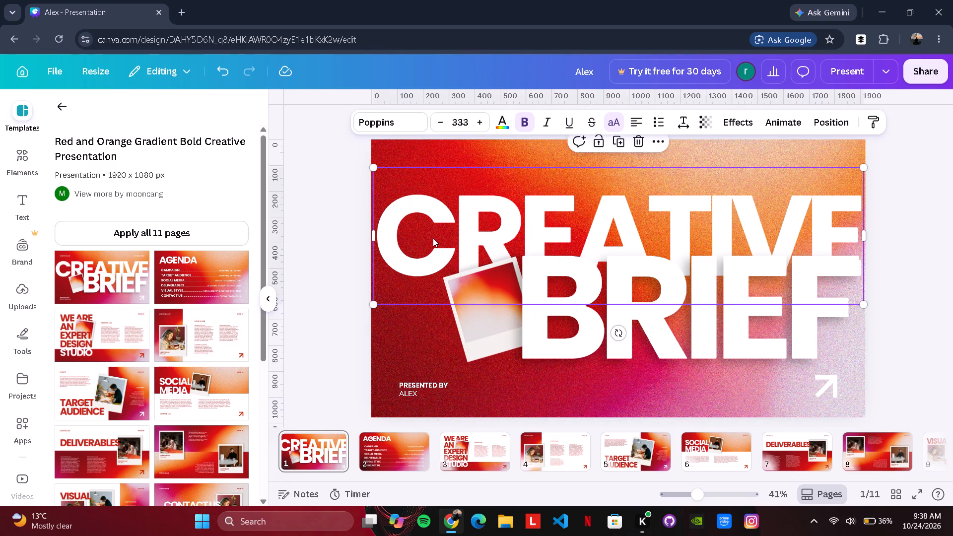
click(433, 238)
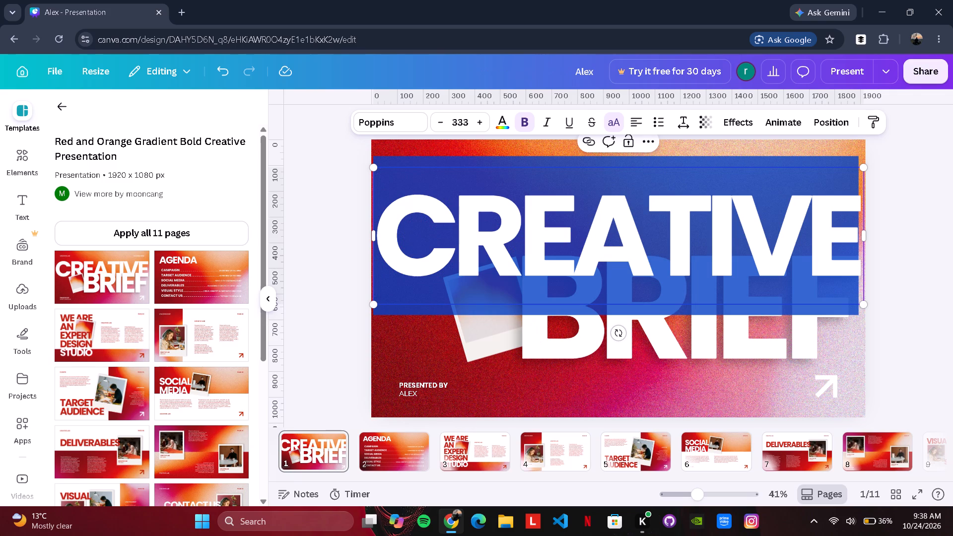
key(BackSpace)
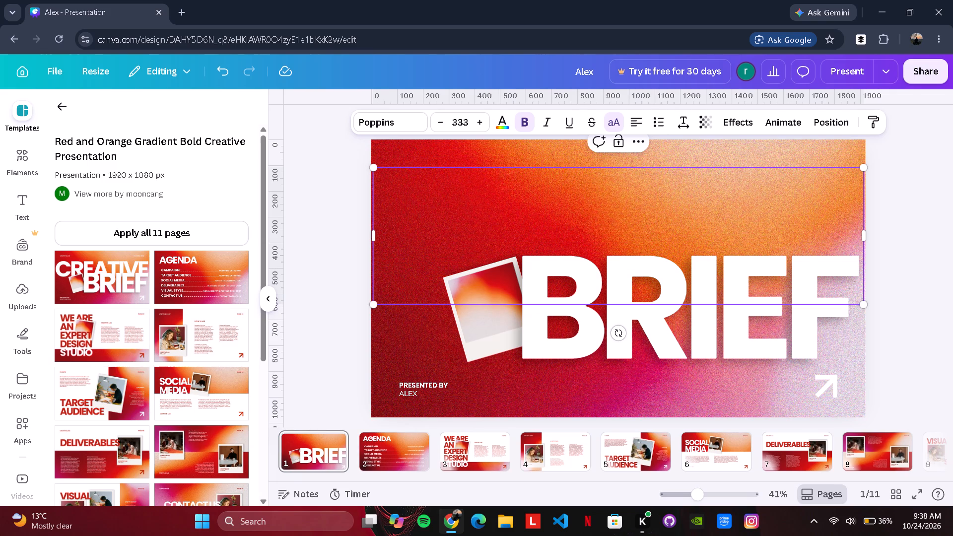
text(Ass)
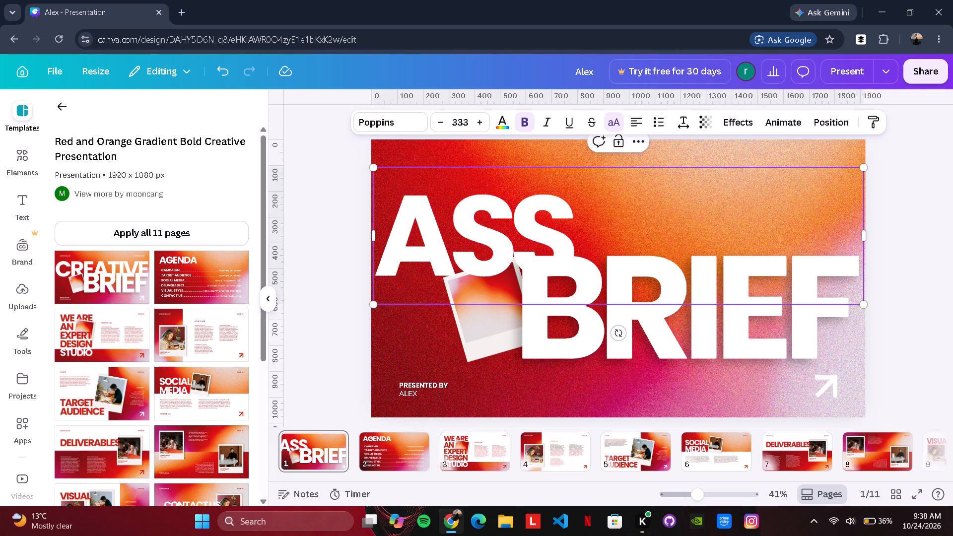
text(emb)
text(ly)
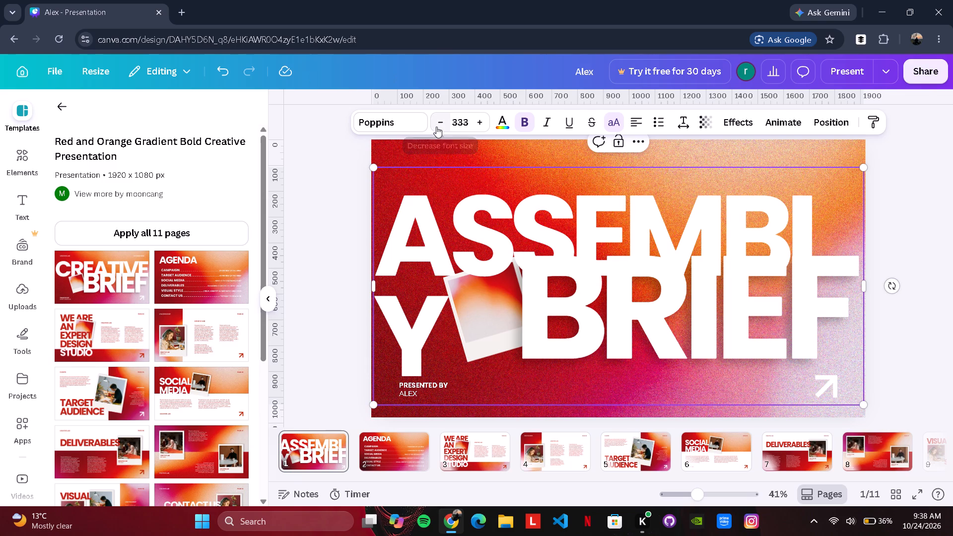
Fit the "ASSEMBLY" title on one line by widening its text box and reducing its font size to 305.
triple_click(436, 127)
click(436, 127)
click(436, 127)
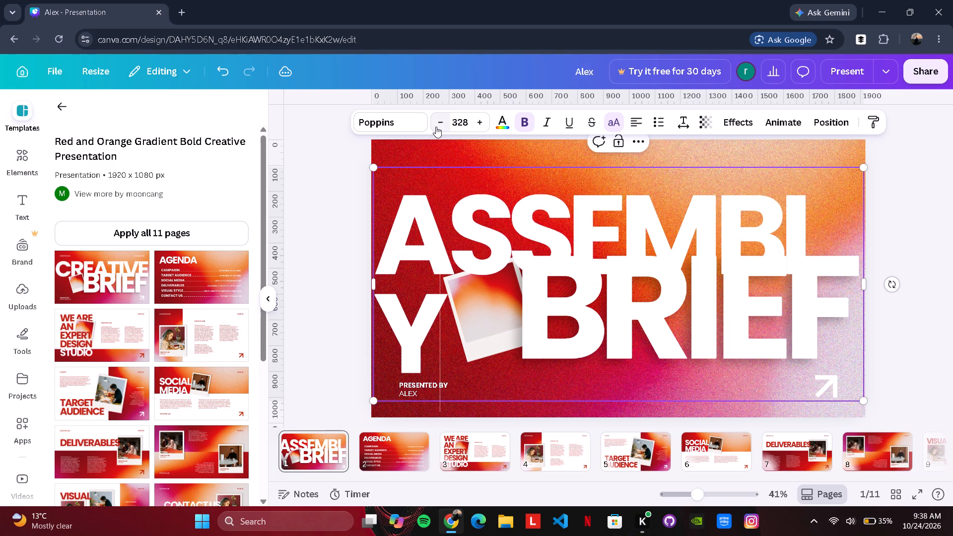
triple_click(436, 127)
triple_click(436, 127)
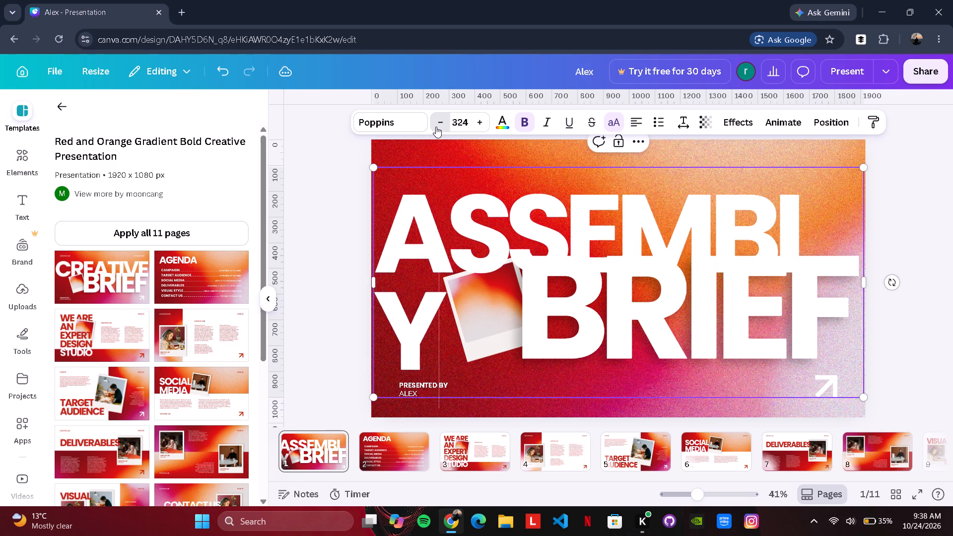
triple_click(436, 127)
triple_click(436, 127)
triple_click(436, 127)
double_click(436, 127)
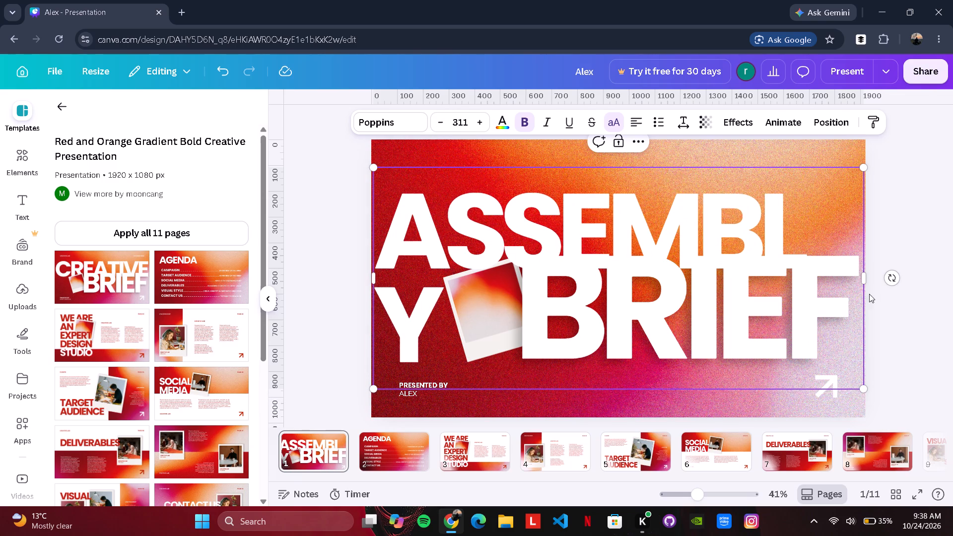
drag(868, 281, 768, 279)
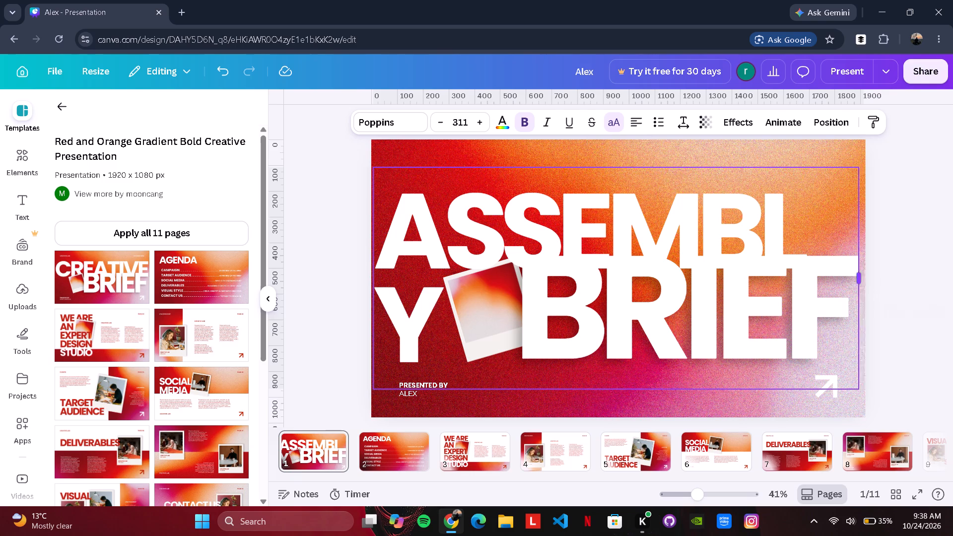
drag(768, 279, 848, 303)
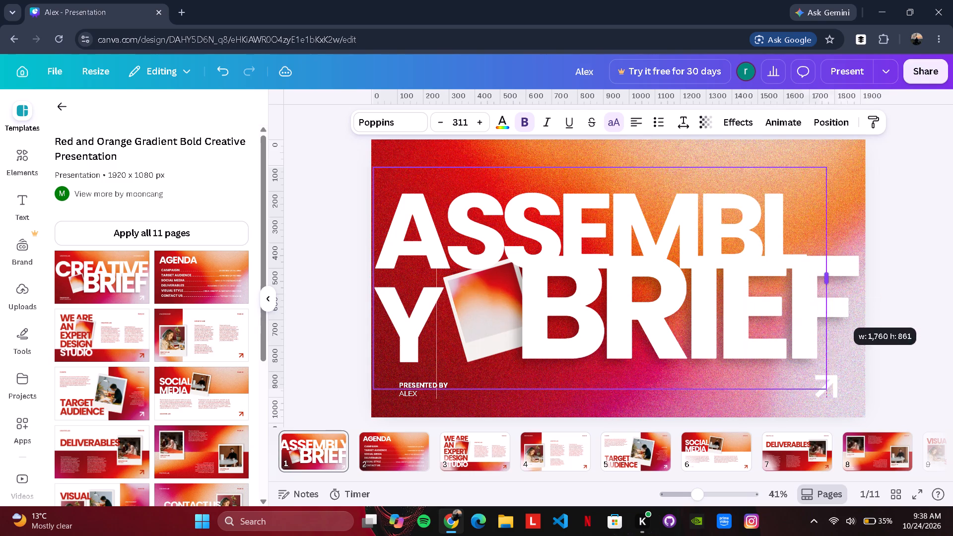
drag(848, 303, 883, 294)
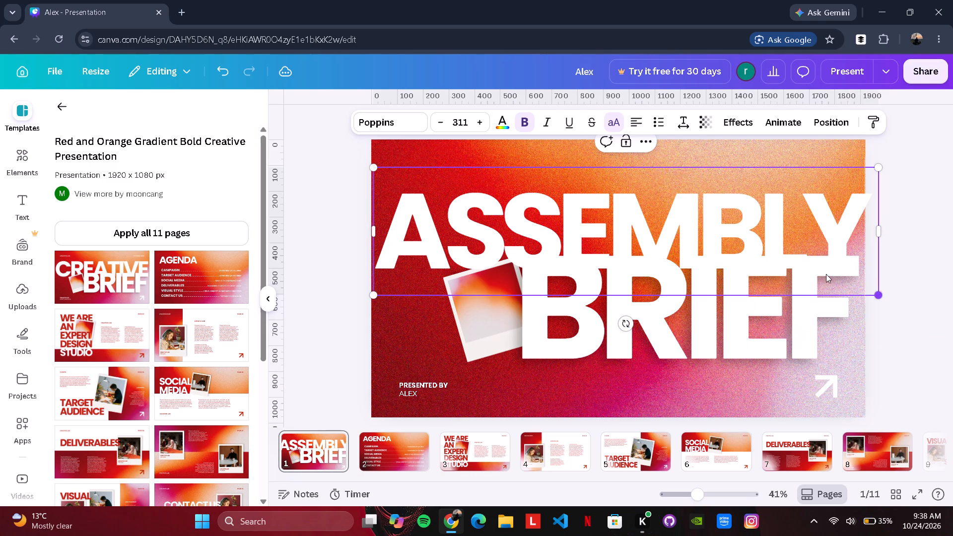
triple_click(442, 124)
triple_click(442, 124)
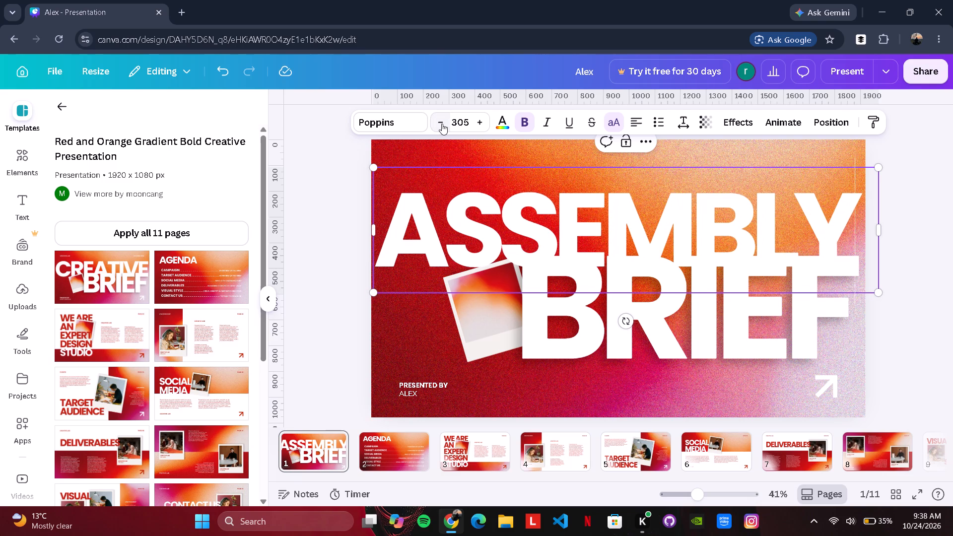
Set the font size of the cover's "BRIEF" text to 200 and replace the word with "language".
click(772, 311)
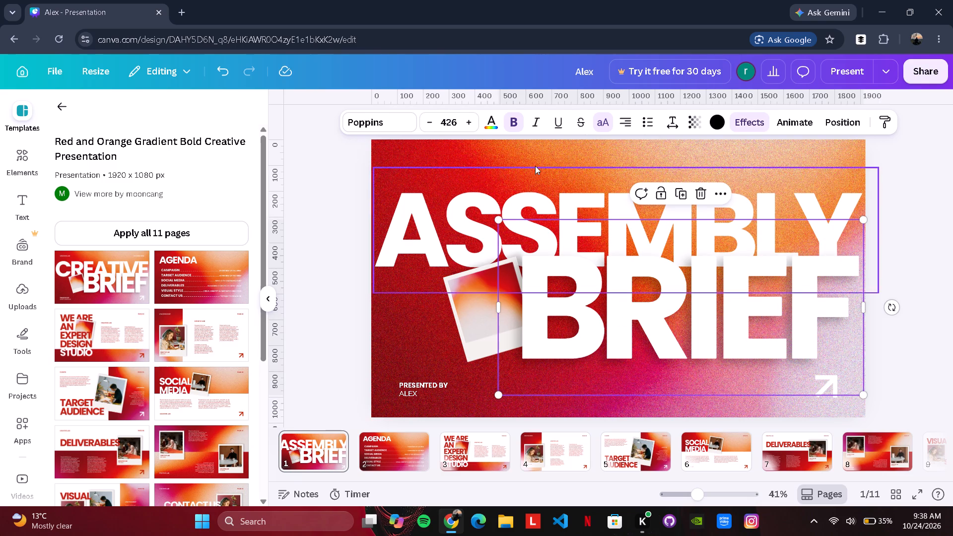
click(455, 123)
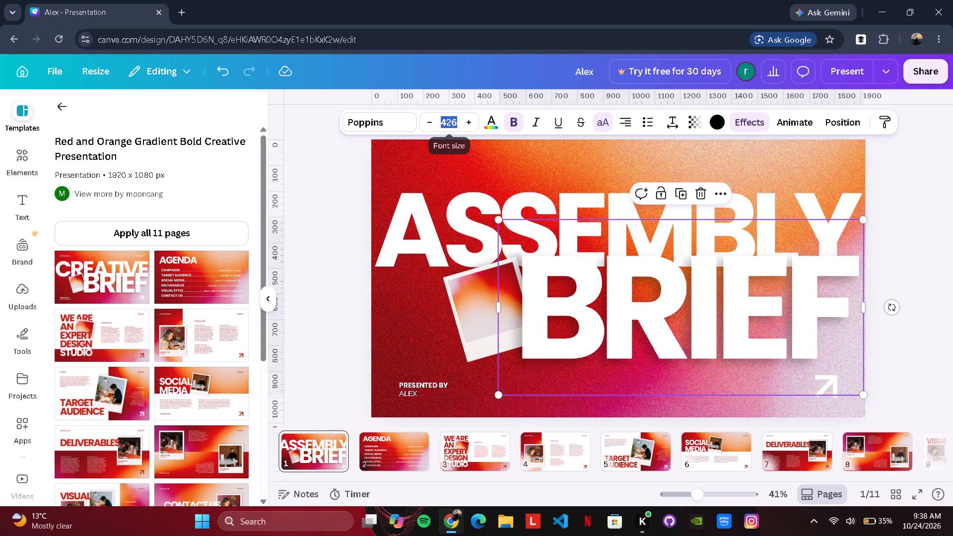
text(200)
key(Return)
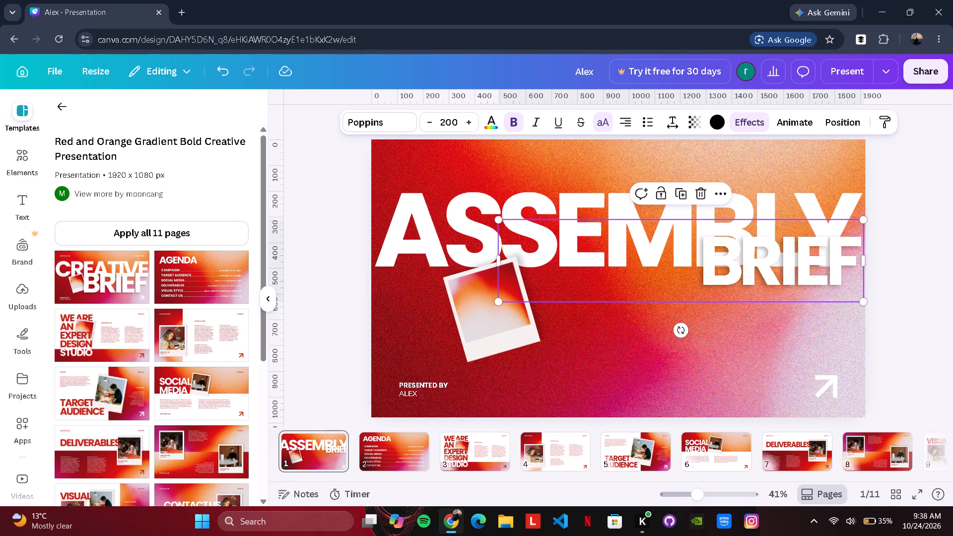
click(767, 261)
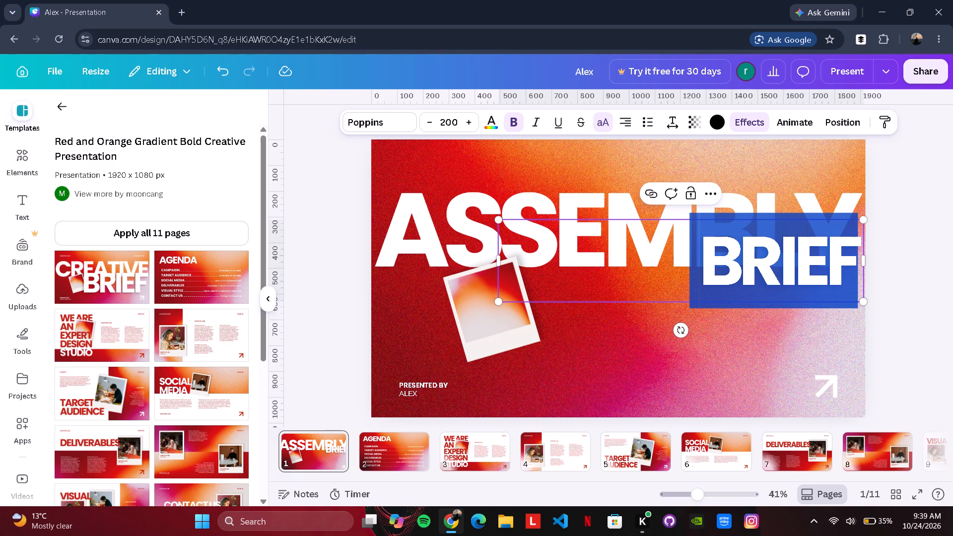
text(language)
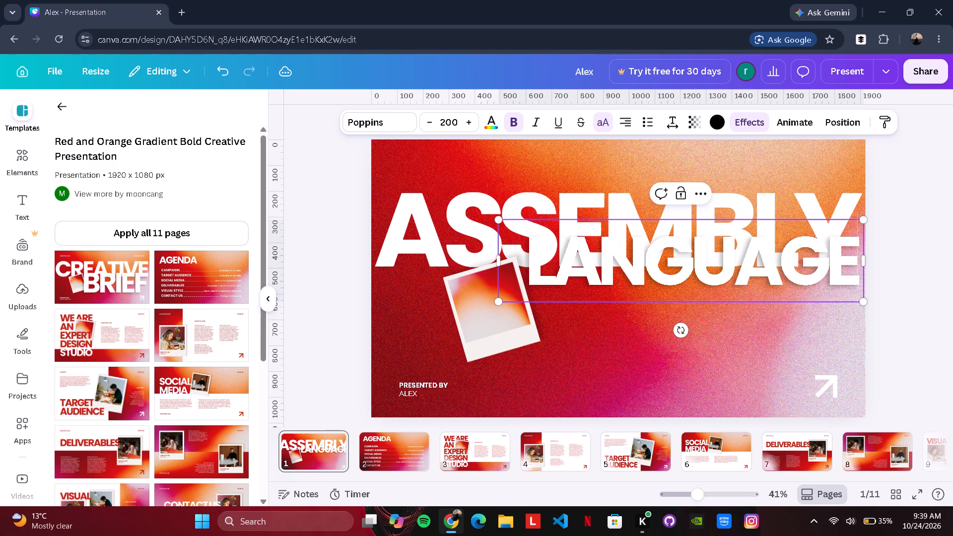
click(916, 321)
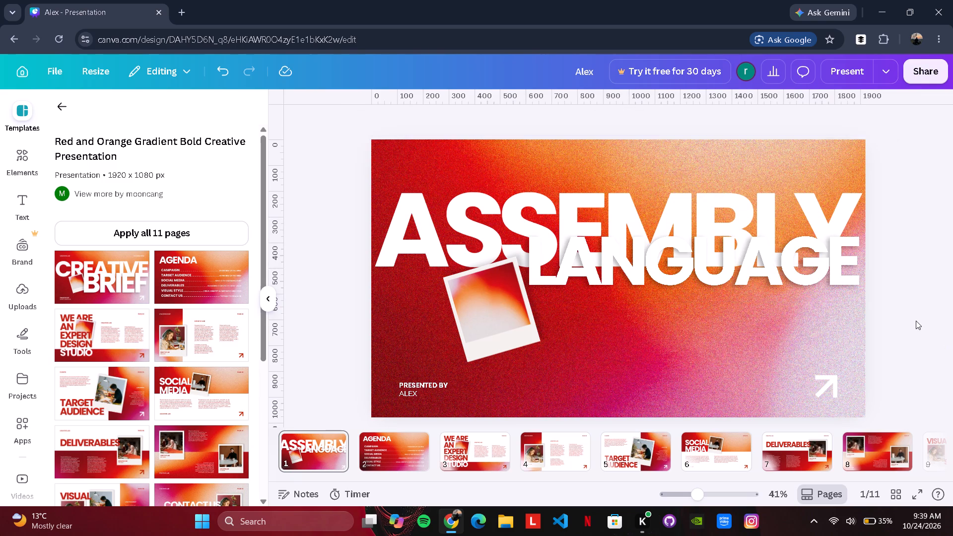
Move the "LANGUAGE" text down so it slightly overlaps the lower edge of "ASSEMBLY".
drag(759, 265, 756, 293)
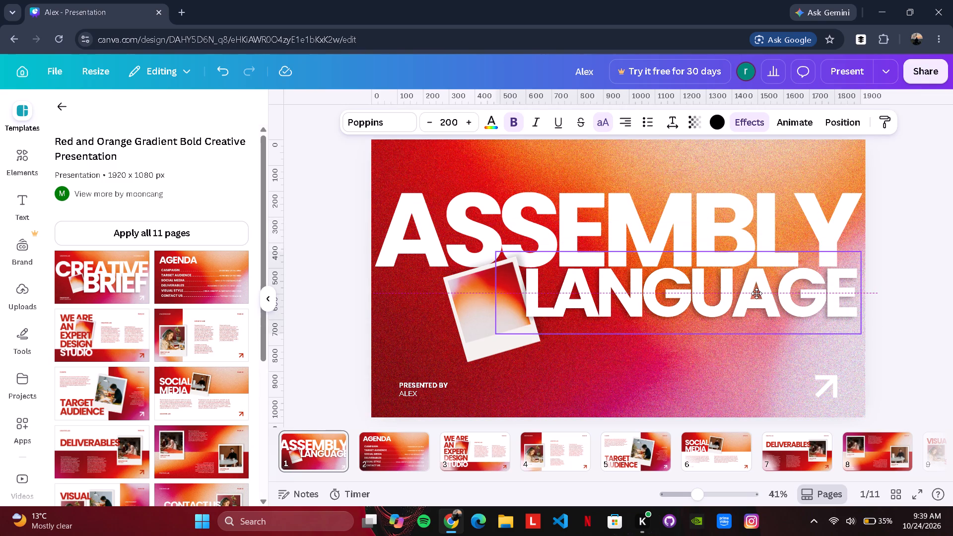
drag(756, 293, 756, 284)
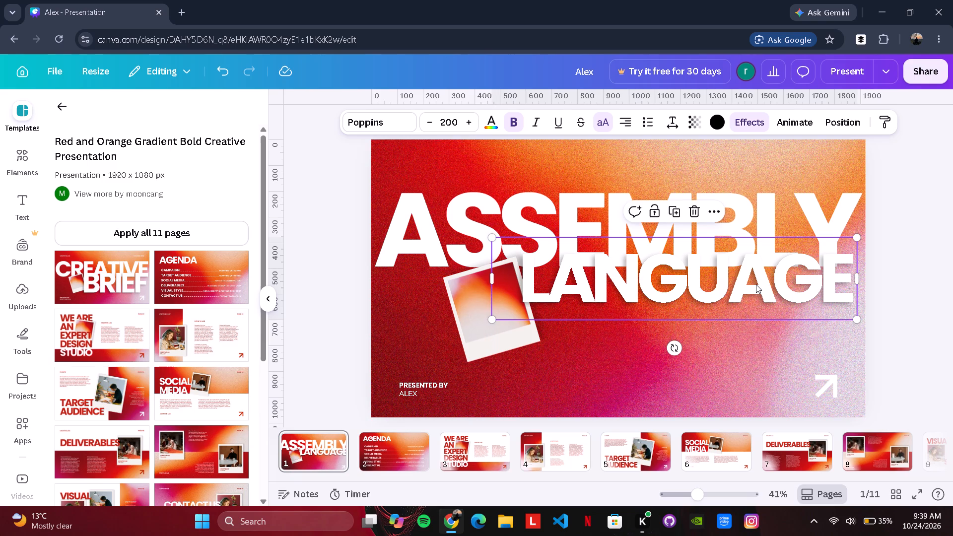
Delete the tilted photo frame from the cover slide.
click(500, 328)
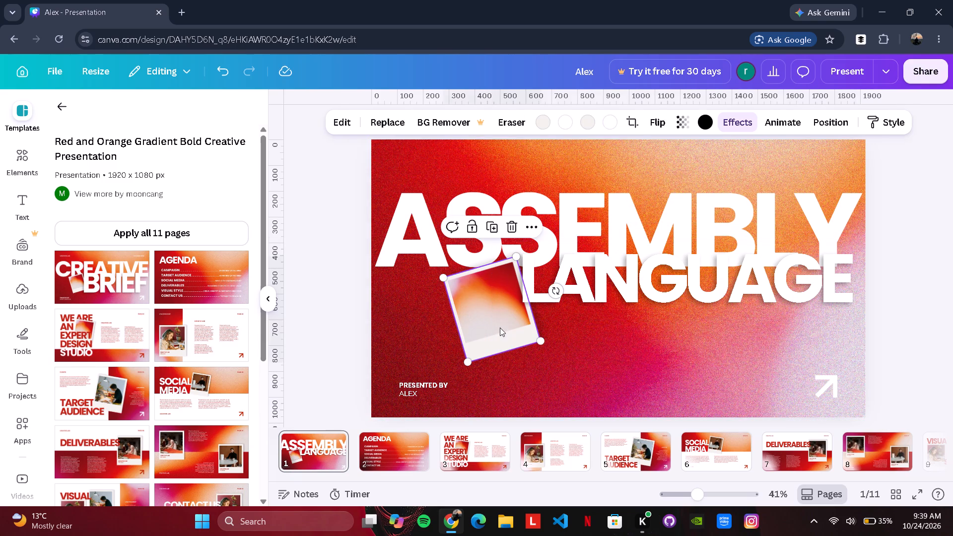
click(509, 227)
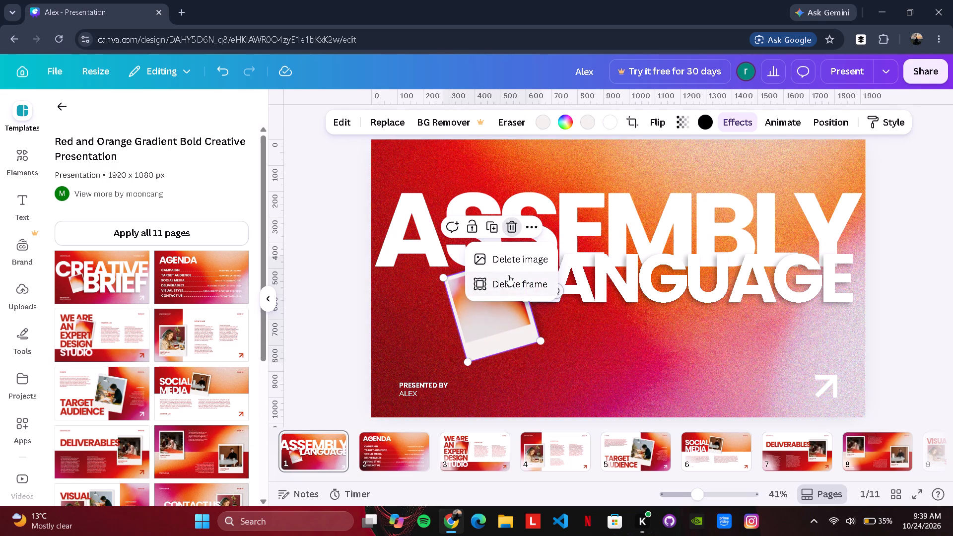
click(508, 275)
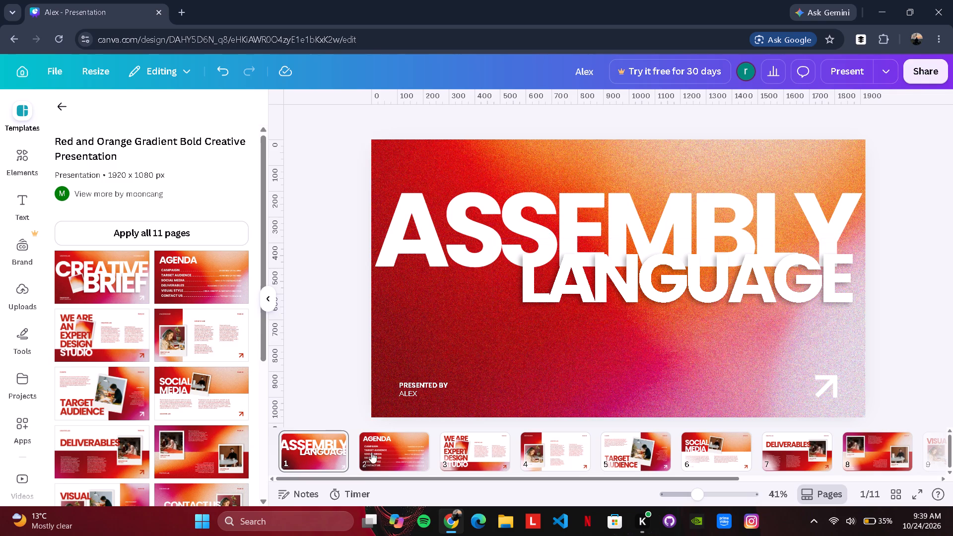
On the agenda slide, widen the "AGENDA" title's text box to about 950 px so the word fits on one line.
click(378, 461)
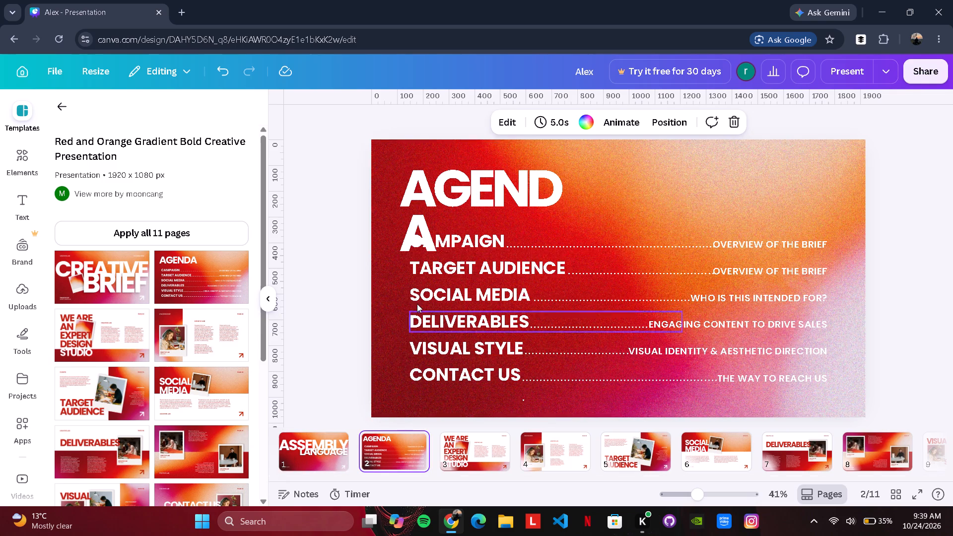
click(473, 206)
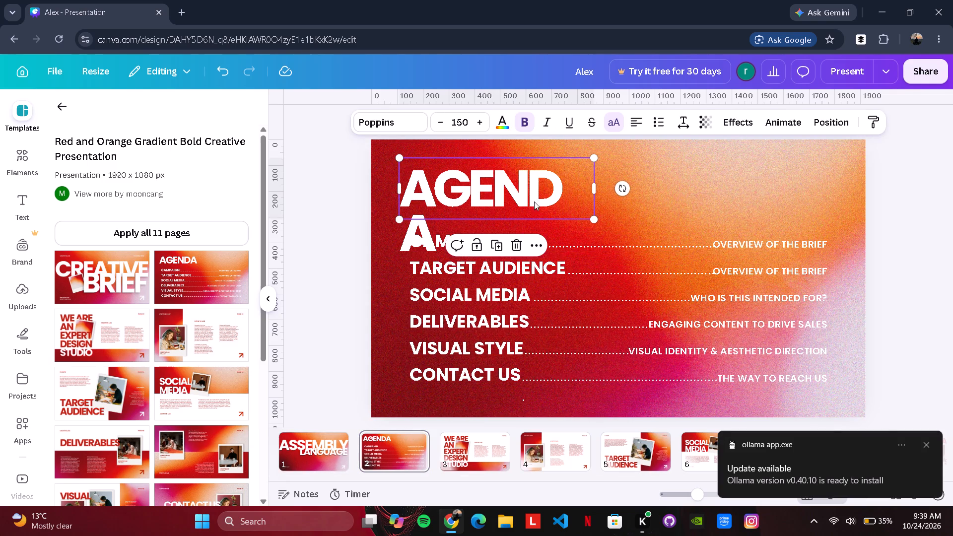
drag(601, 187, 648, 185)
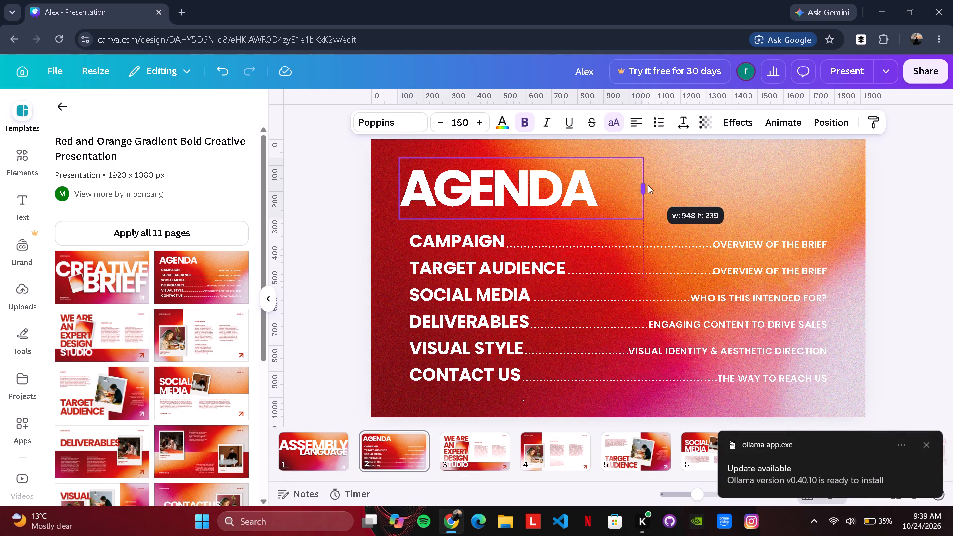
drag(648, 185, 648, 185)
click(724, 188)
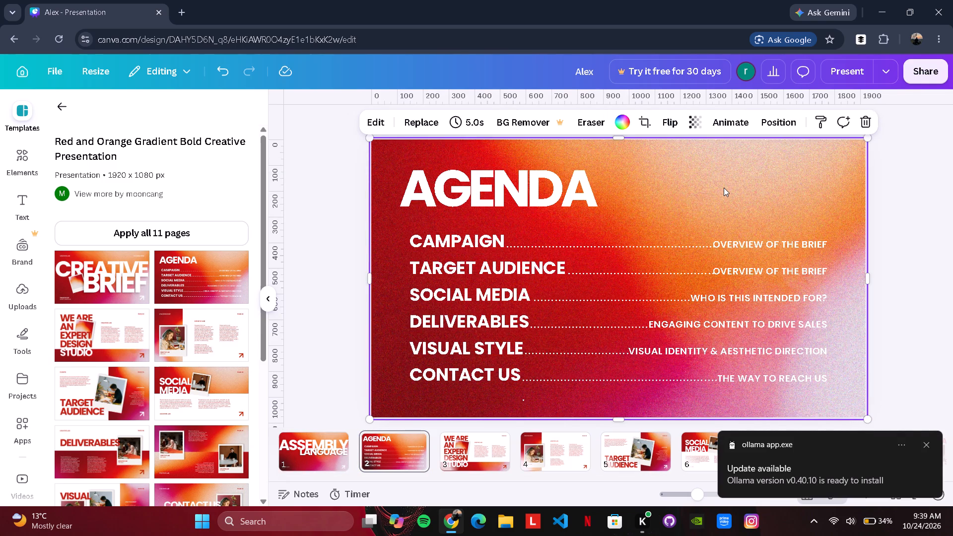
Delete the six dotted leader lines between the agenda items and their descriptions on slide 2.
click(476, 247)
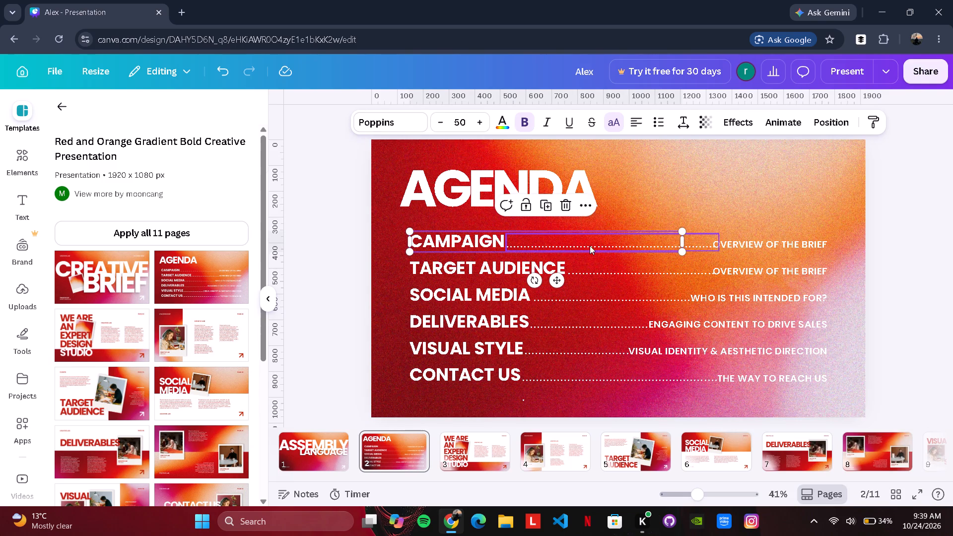
click(596, 246)
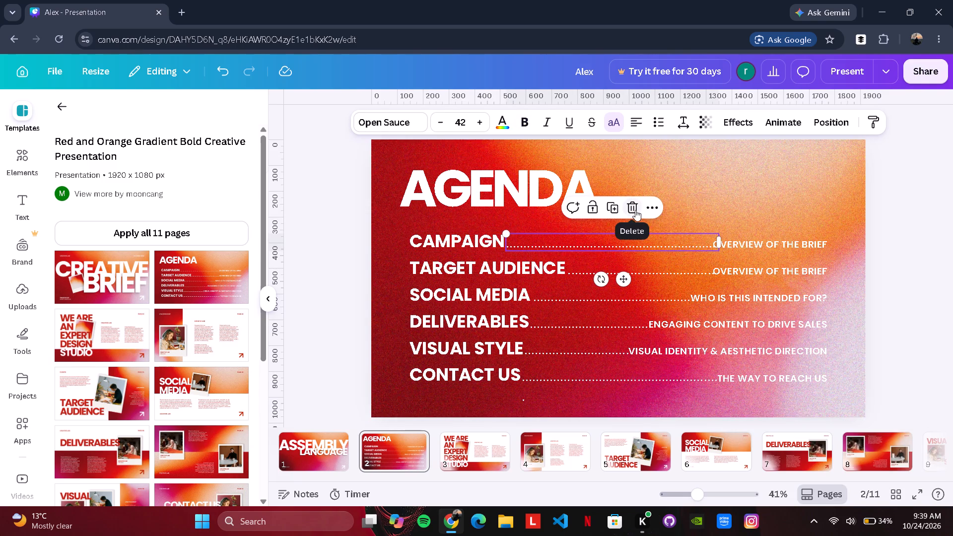
click(635, 210)
click(619, 277)
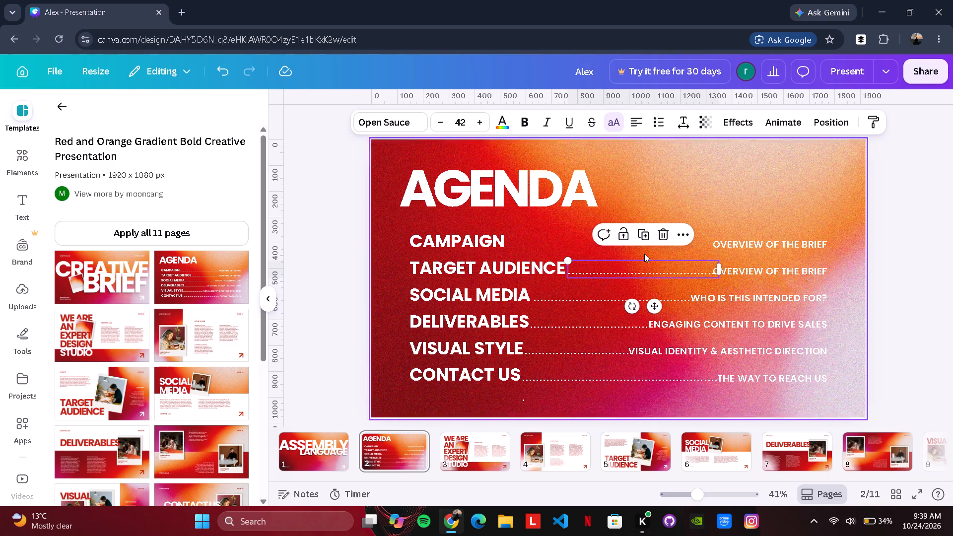
click(661, 239)
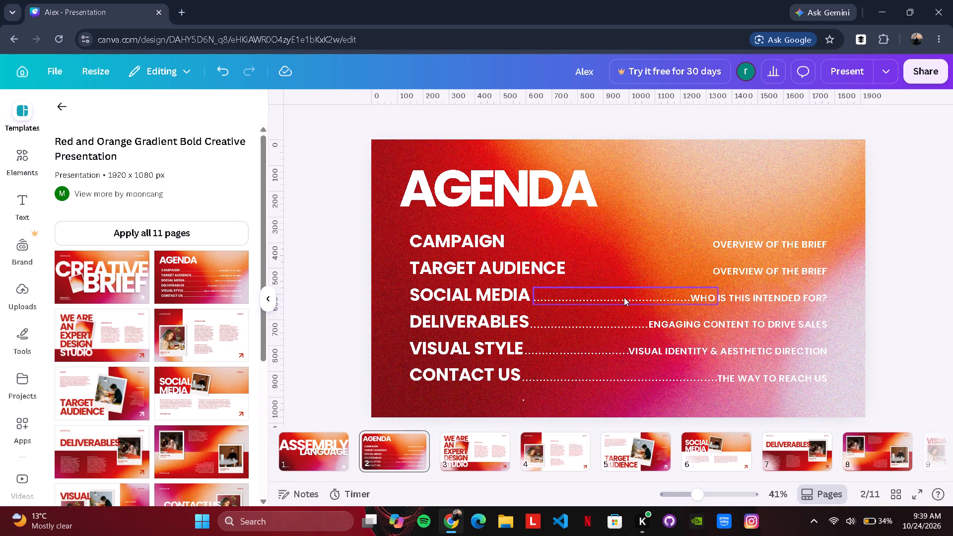
click(624, 297)
click(649, 260)
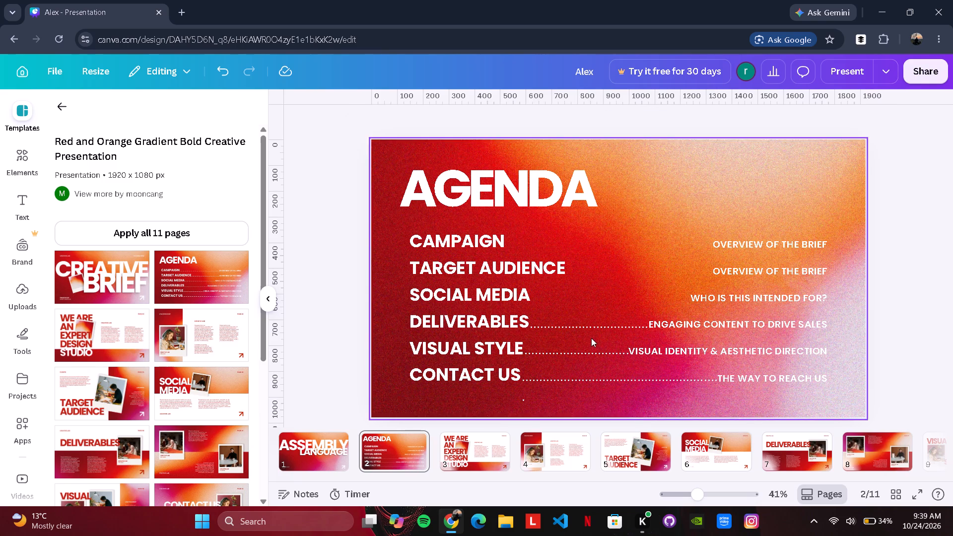
click(595, 324)
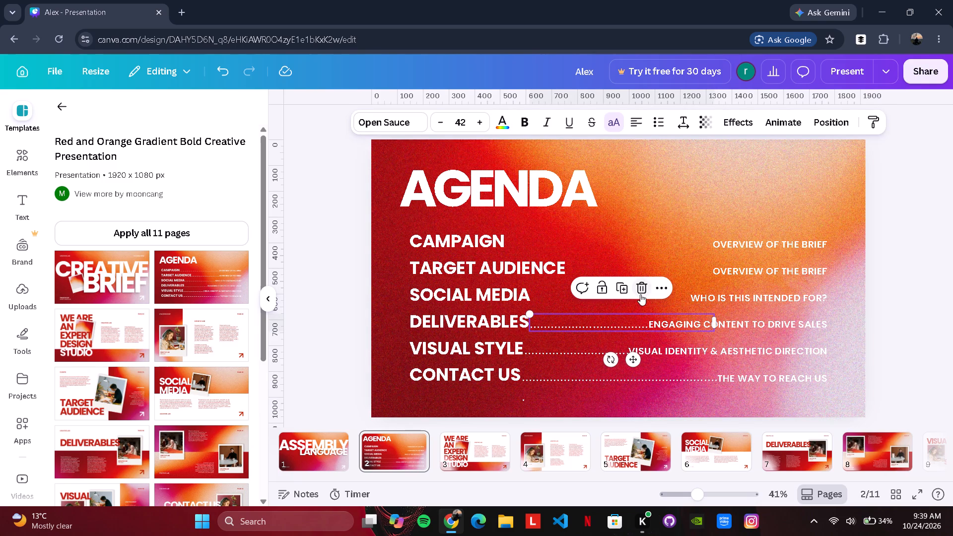
click(640, 294)
click(594, 351)
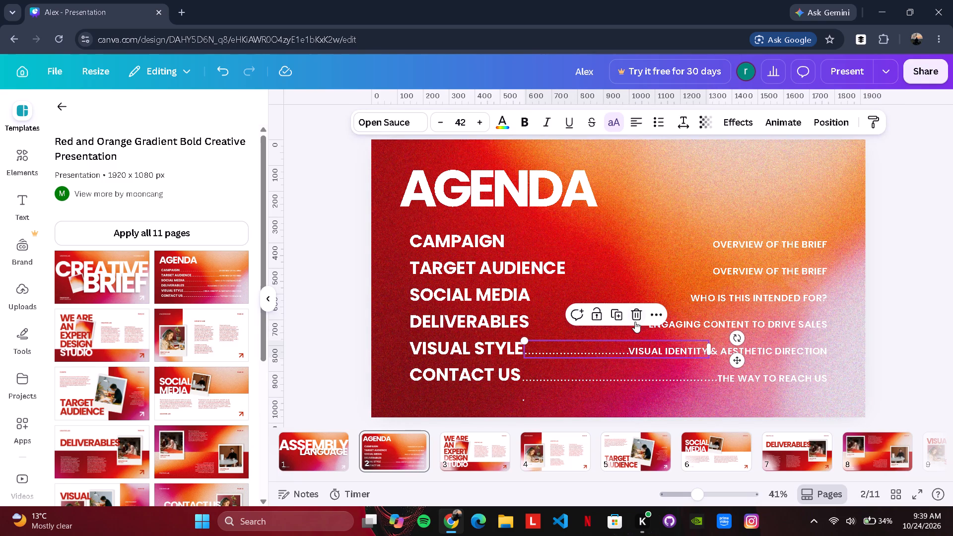
click(635, 320)
click(605, 379)
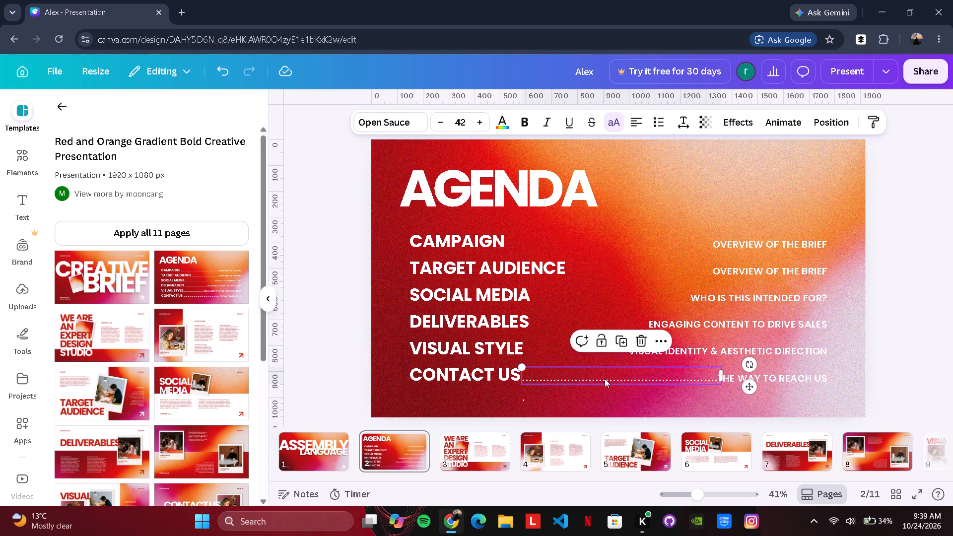
click(644, 341)
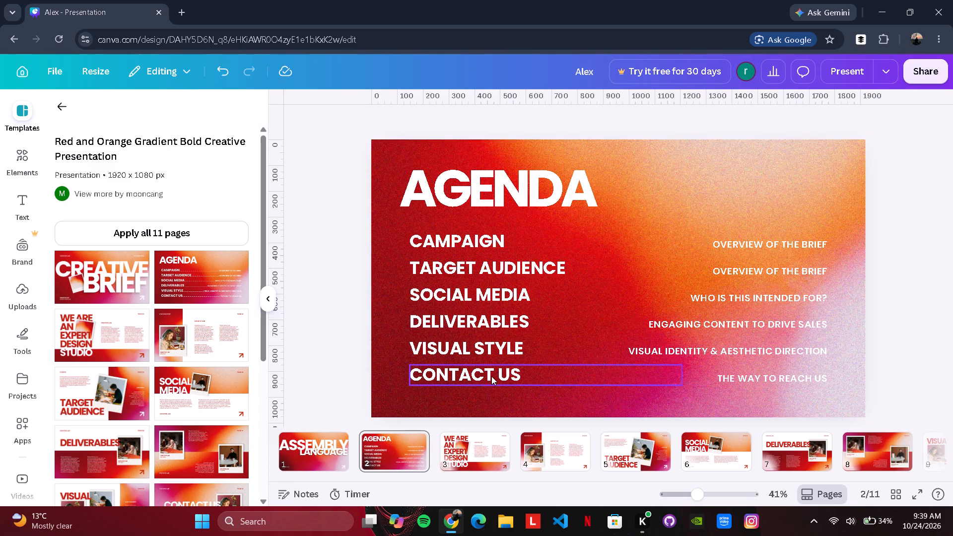
Replace the agenda items "CONTACT US", "VISUAL STYLE" and "DELIVERABLES" with "conclusion", "termonologies" and "methodologies" respectively.
double_click(491, 376)
key(BackSpace)
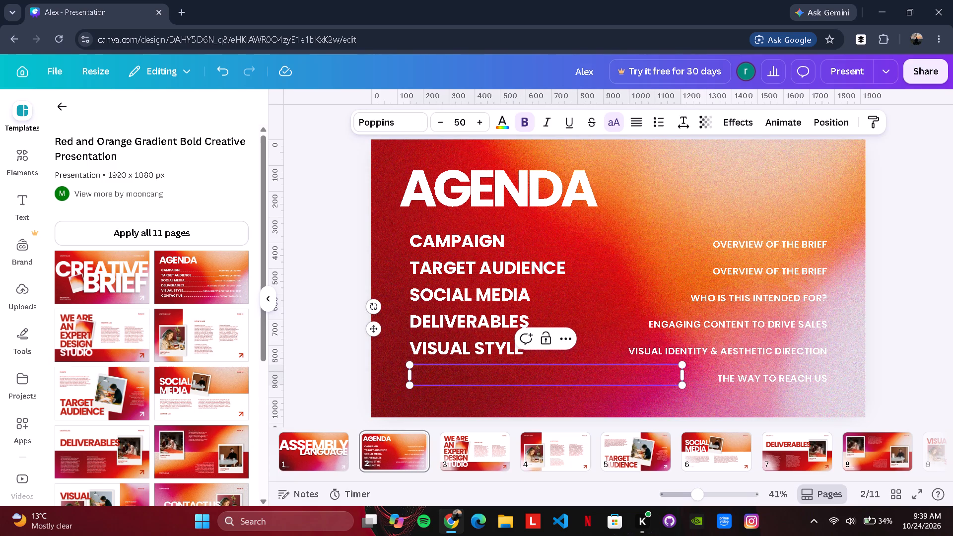
text(conclusion)
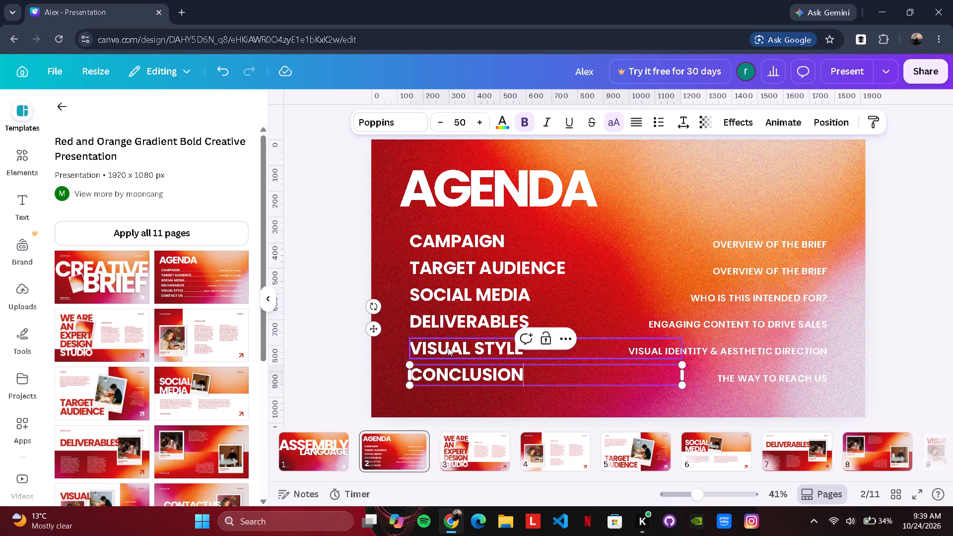
click(440, 350)
click(440, 350)
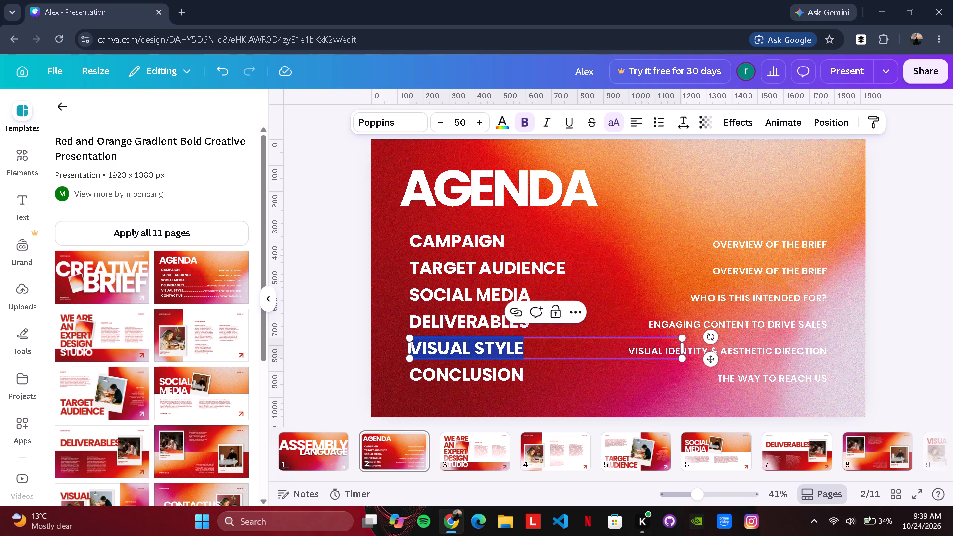
text(termonologies)
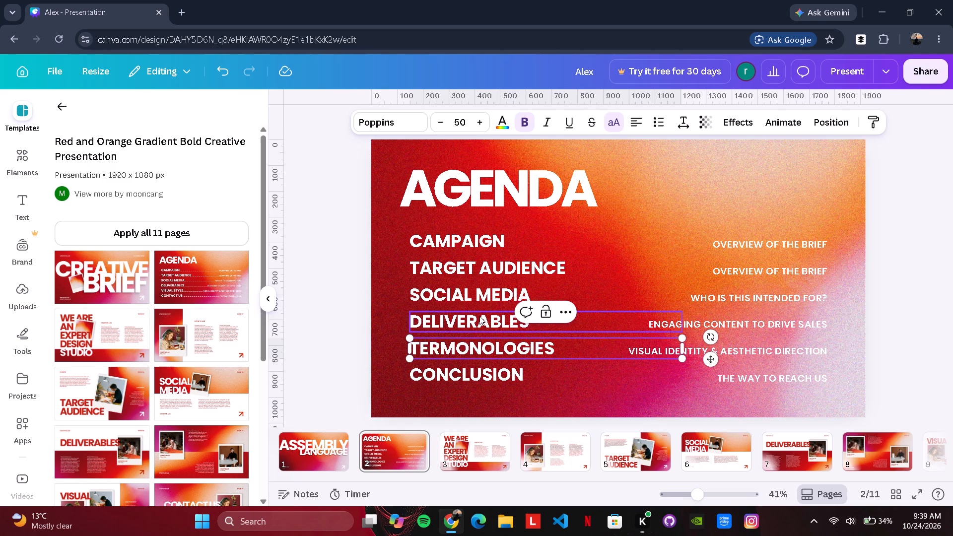
click(479, 316)
click(479, 316)
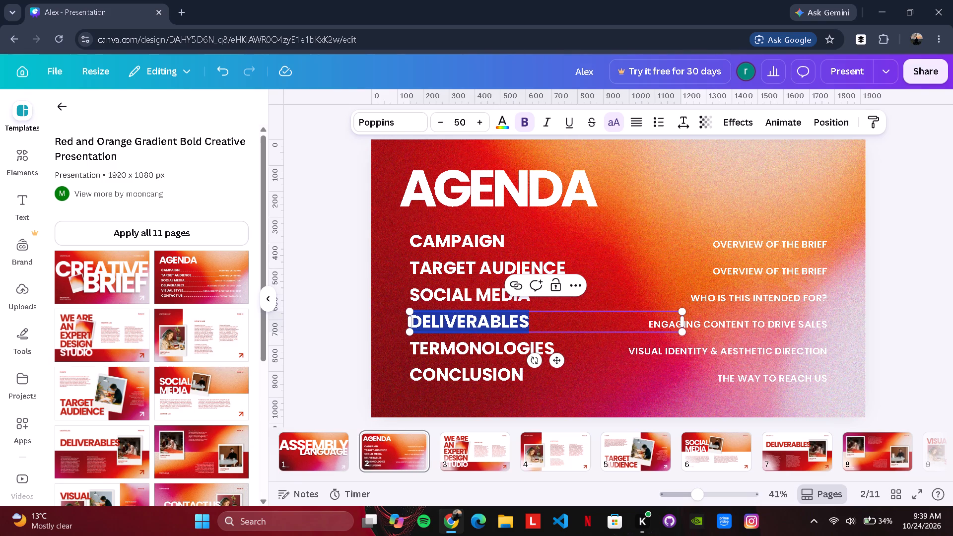
text(meth)
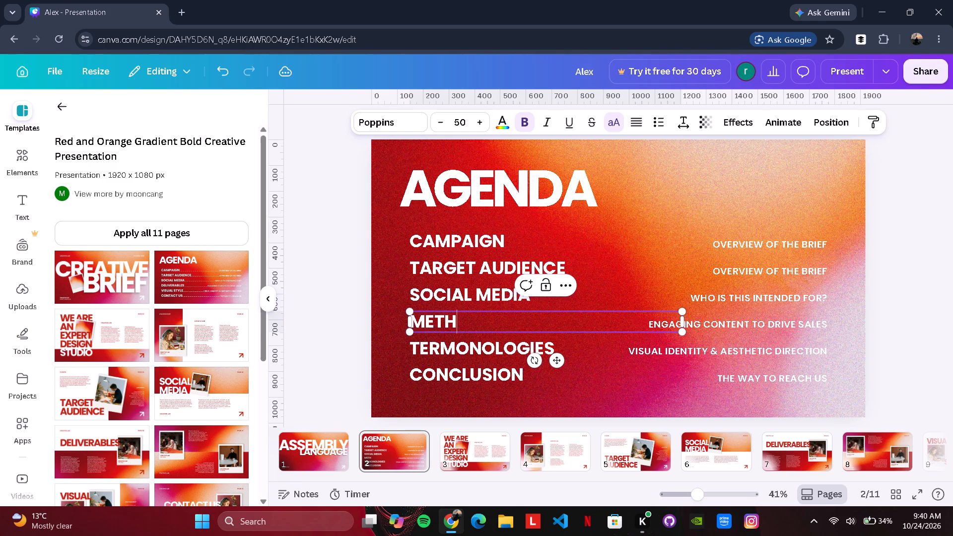
text(odologies)
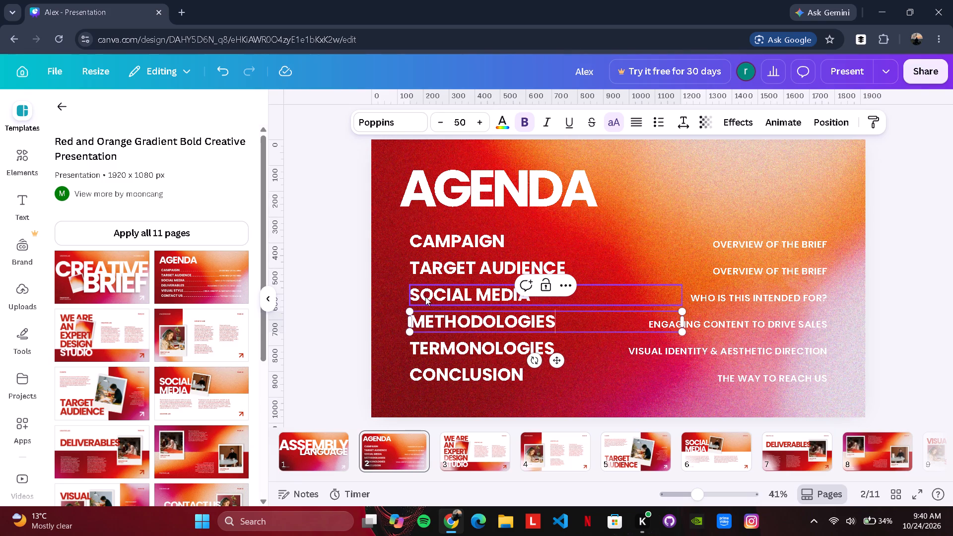
Replace the agenda items "SOCIAL MEDIA", "TARGET AUDIENCE" and "CAMPAIGN" with "examples", "properties" and "introduction" respectively.
click(425, 297)
click(425, 297)
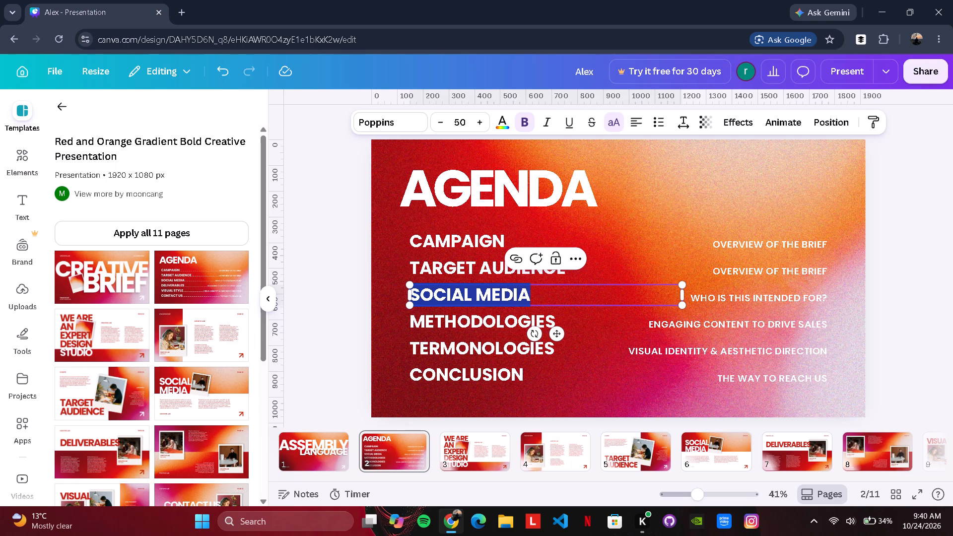
text(examples)
click(457, 265)
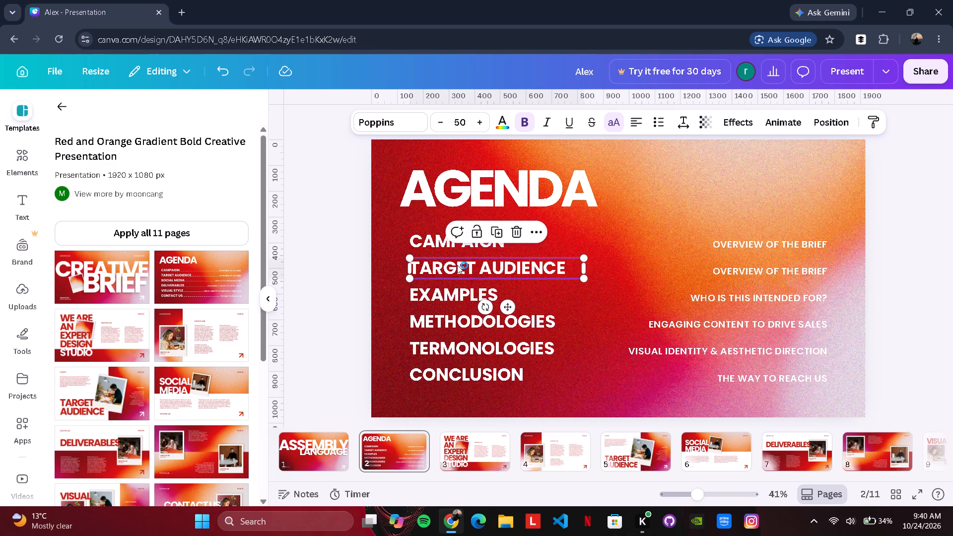
click(457, 265)
text(properties)
double_click(433, 239)
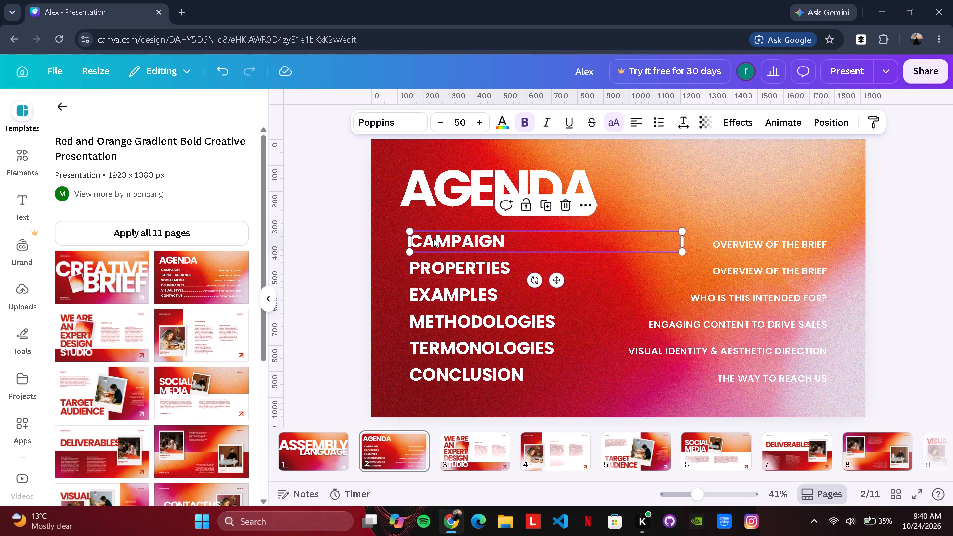
text(introduction)
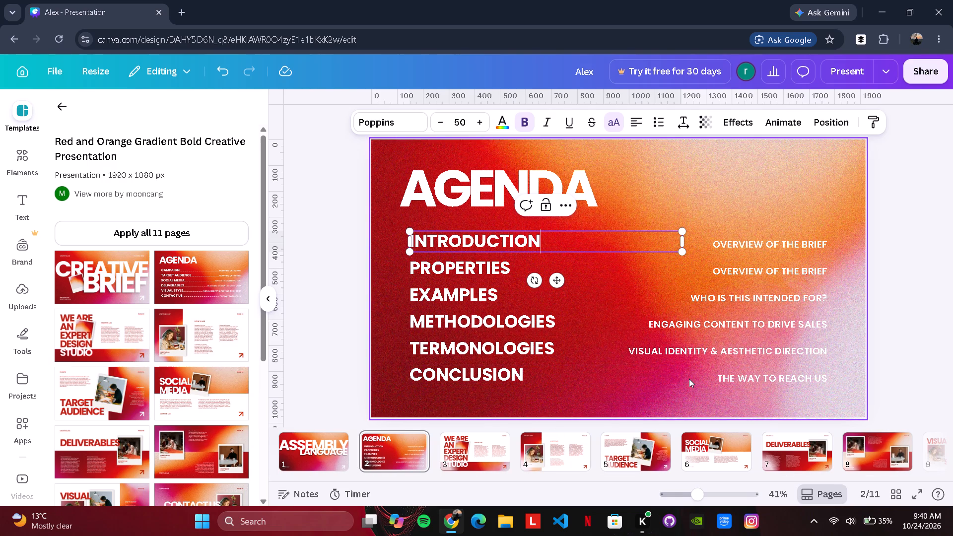
Delete all six small description texts beside the agenda items, working from "THE WAY TO REACH US" up to "OVERVIEW OF THE BRIEF".
click(733, 378)
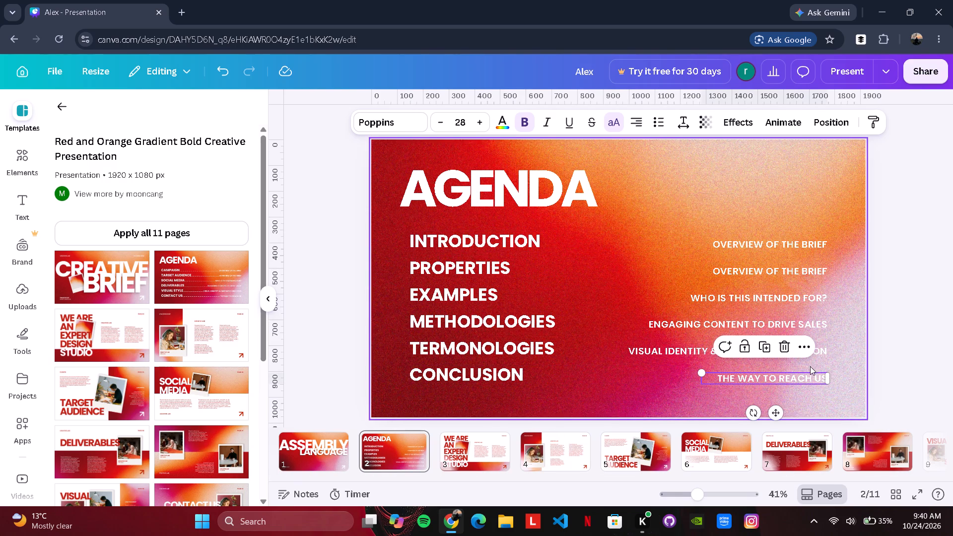
click(785, 347)
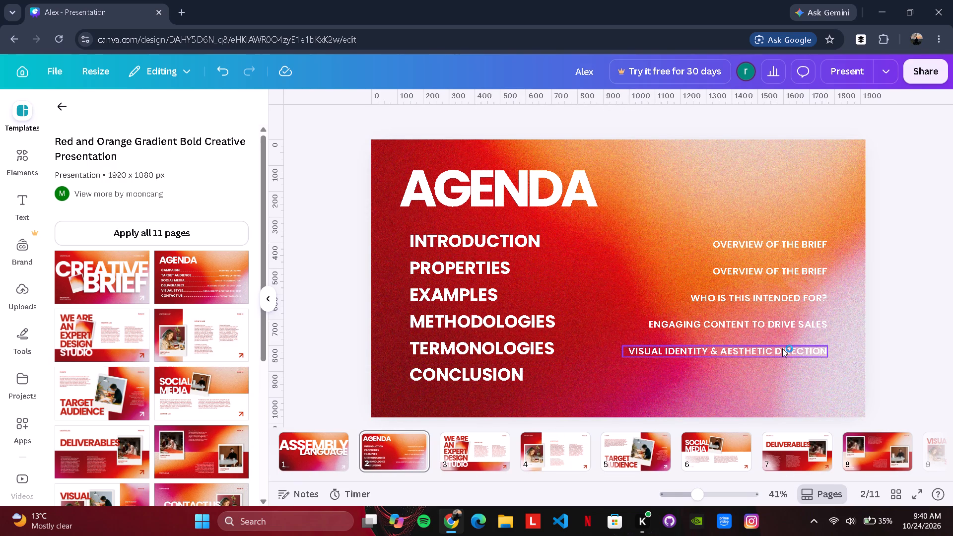
click(782, 348)
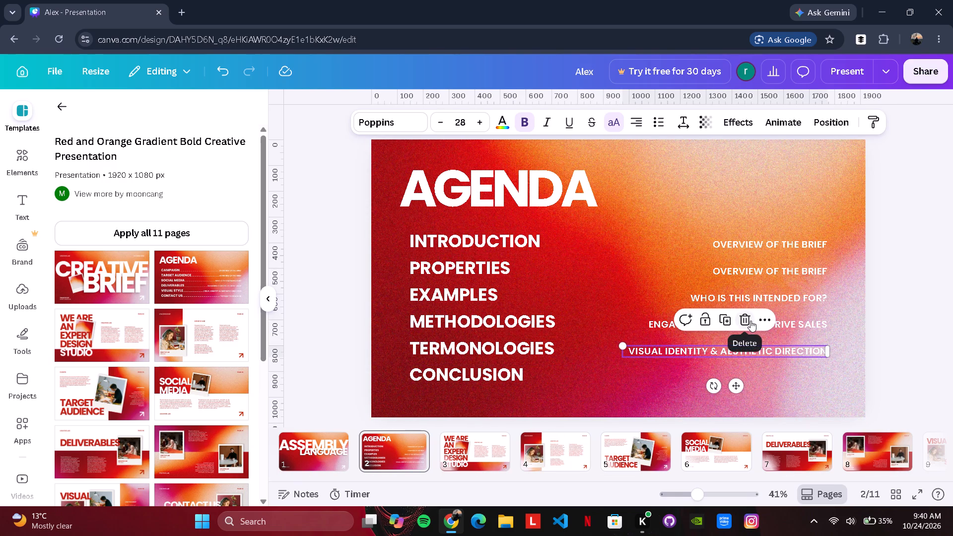
click(750, 321)
click(750, 326)
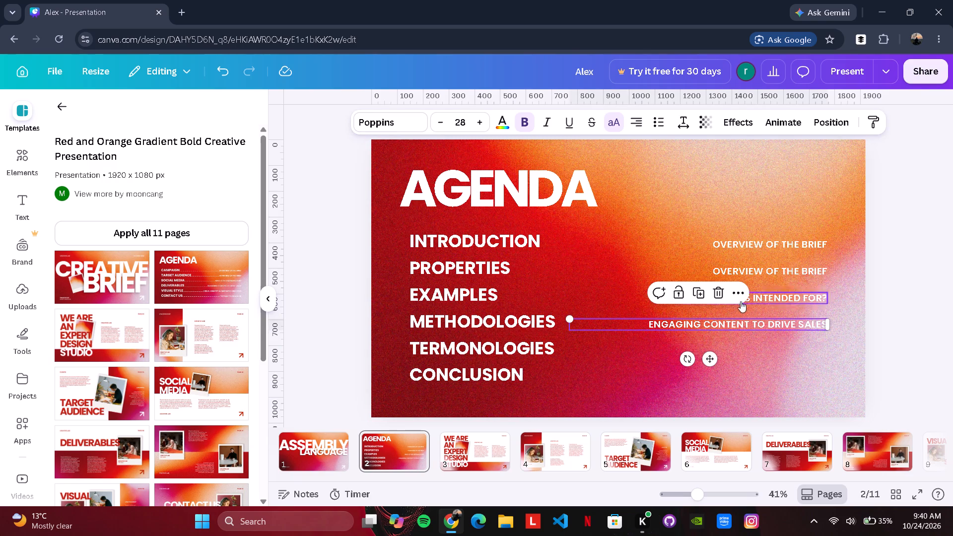
click(721, 292)
click(746, 301)
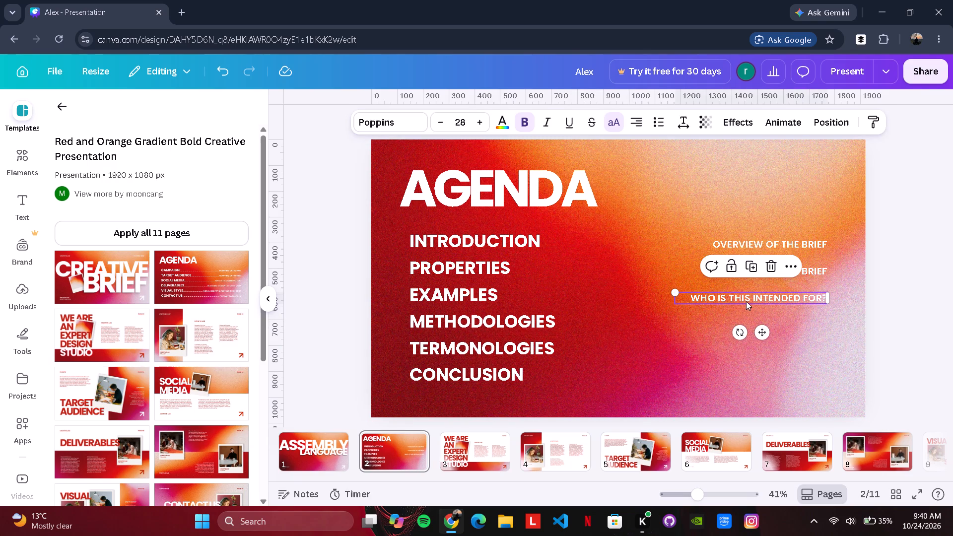
click(768, 261)
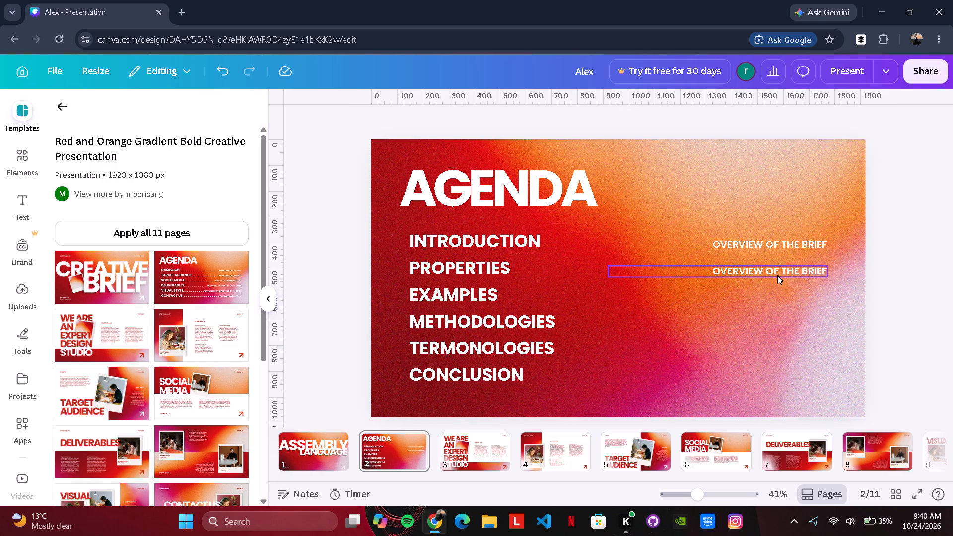
click(777, 275)
click(735, 237)
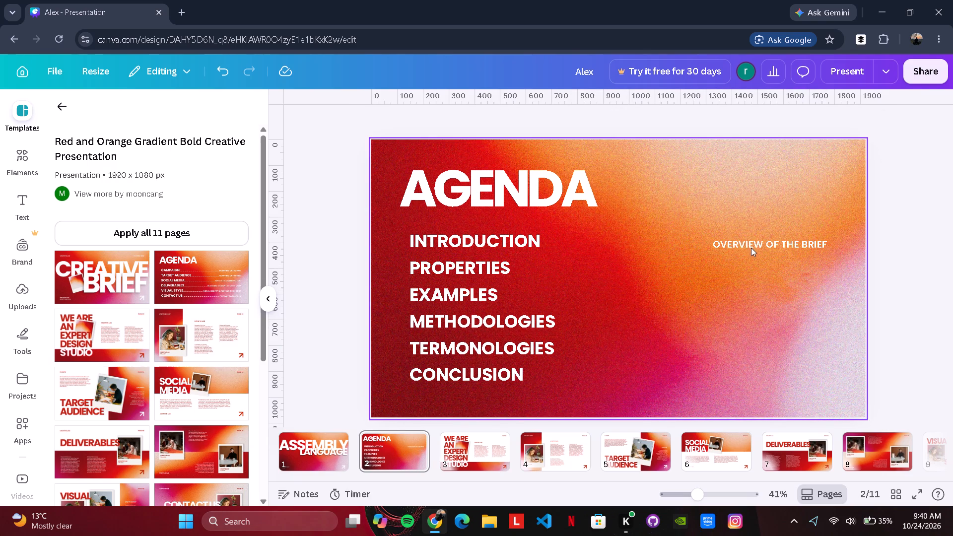
click(751, 249)
click(781, 215)
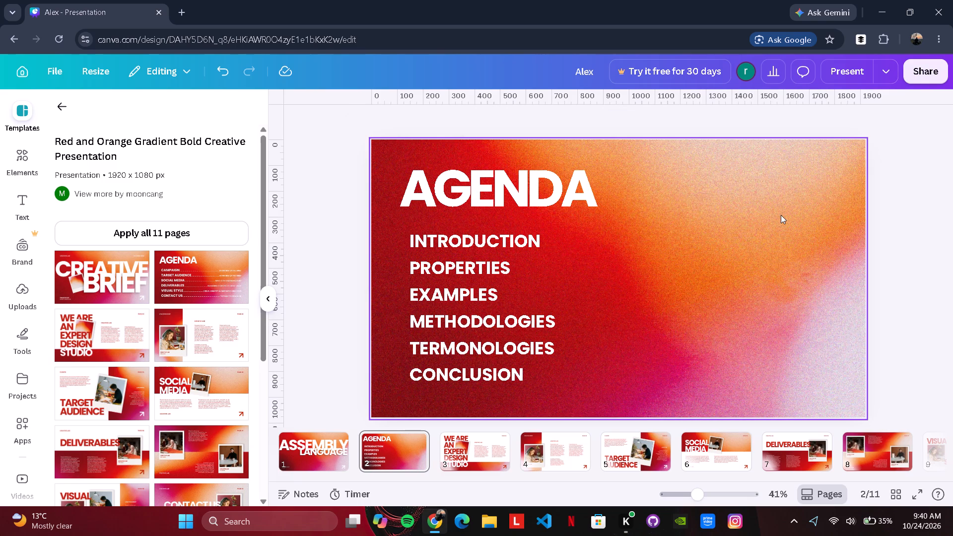
On slide 3, delete the tilted photo frame, including its frame, and the "PAGE 02" label.
click(485, 457)
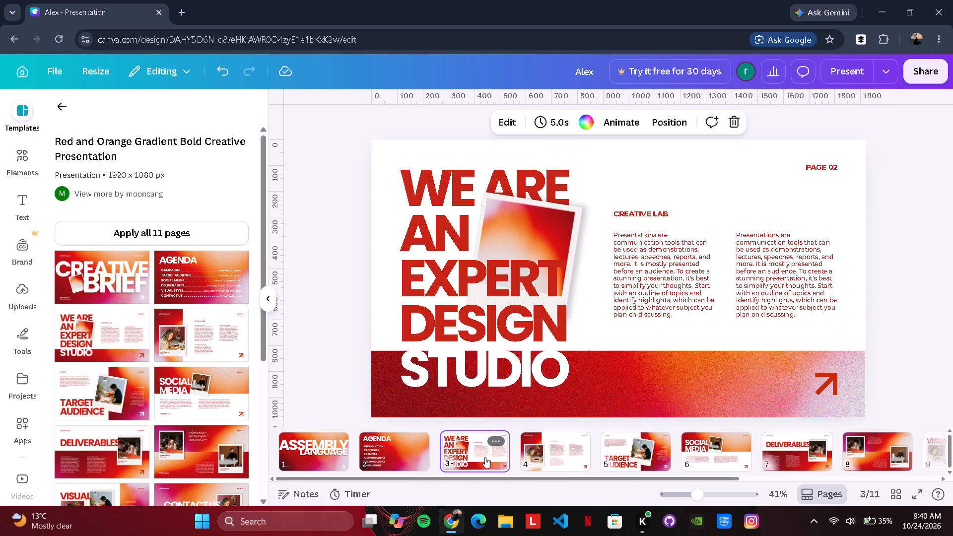
click(526, 237)
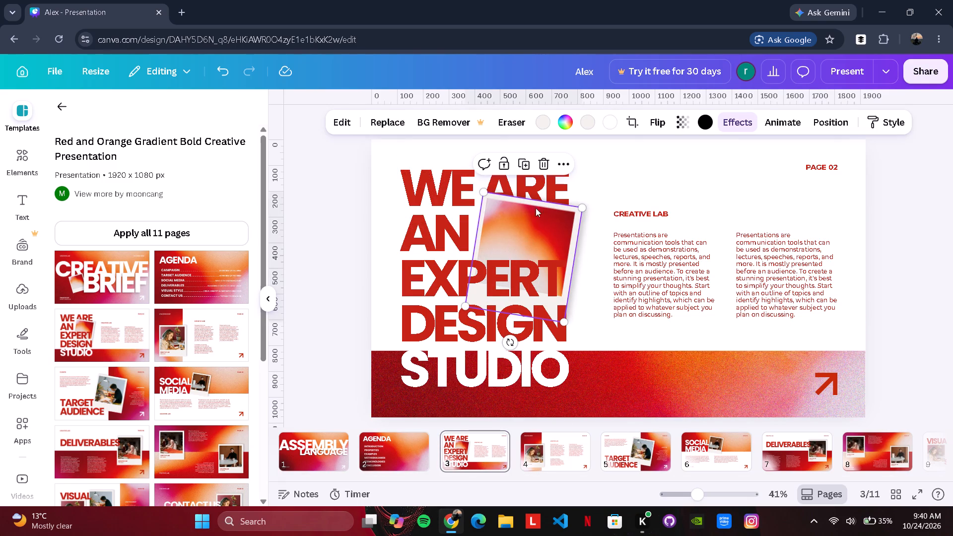
click(542, 162)
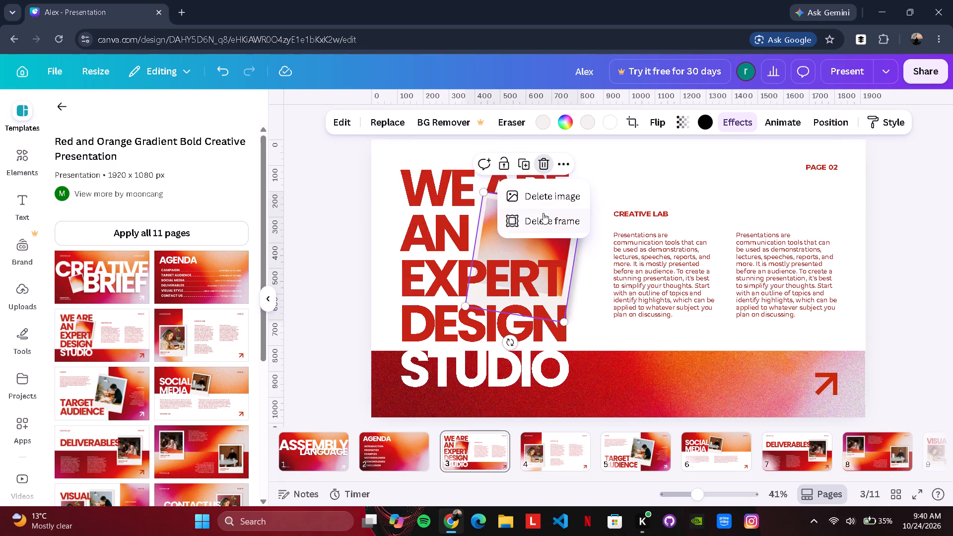
click(543, 216)
click(796, 170)
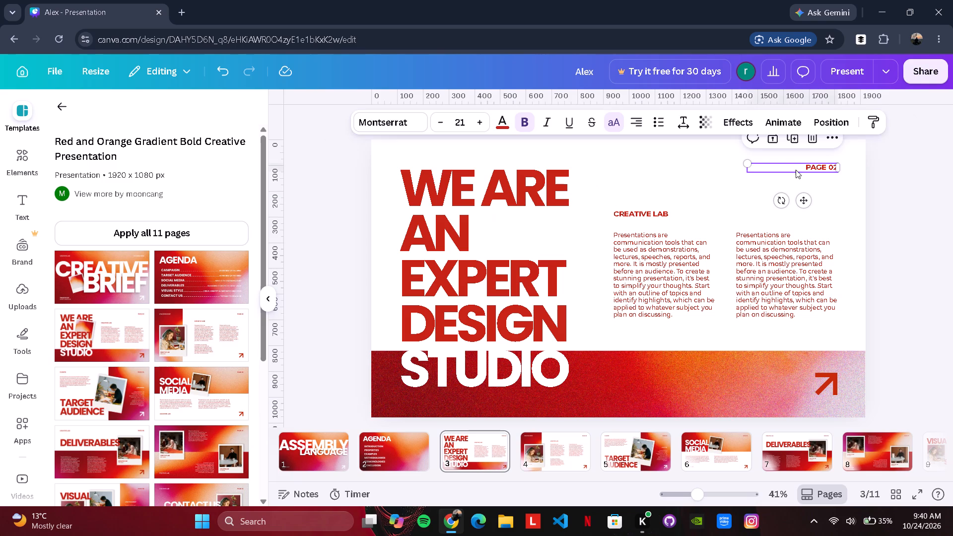
click(808, 137)
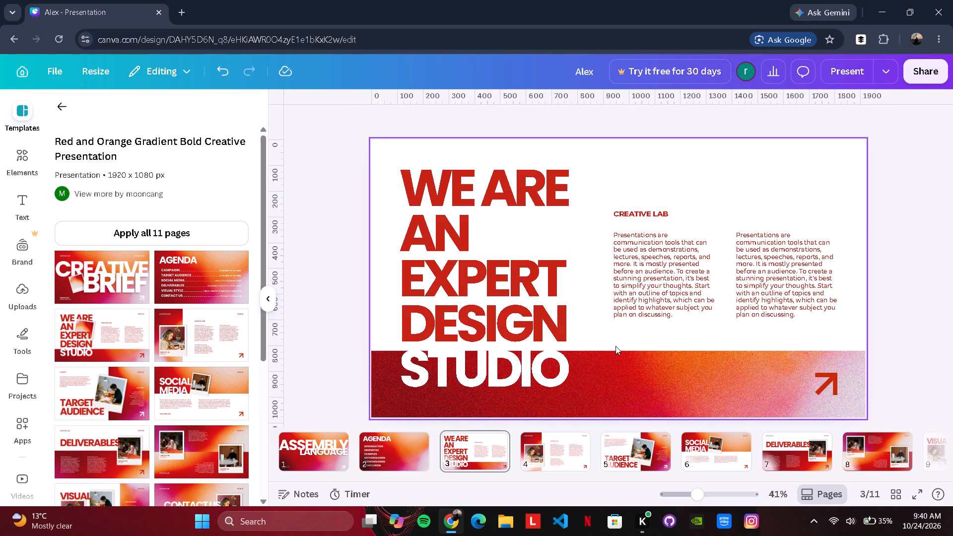
Replace the heading text "WE ARE AN" with "introduction" and widen its text box to about 1,580 px so it fits on one line.
double_click(445, 200)
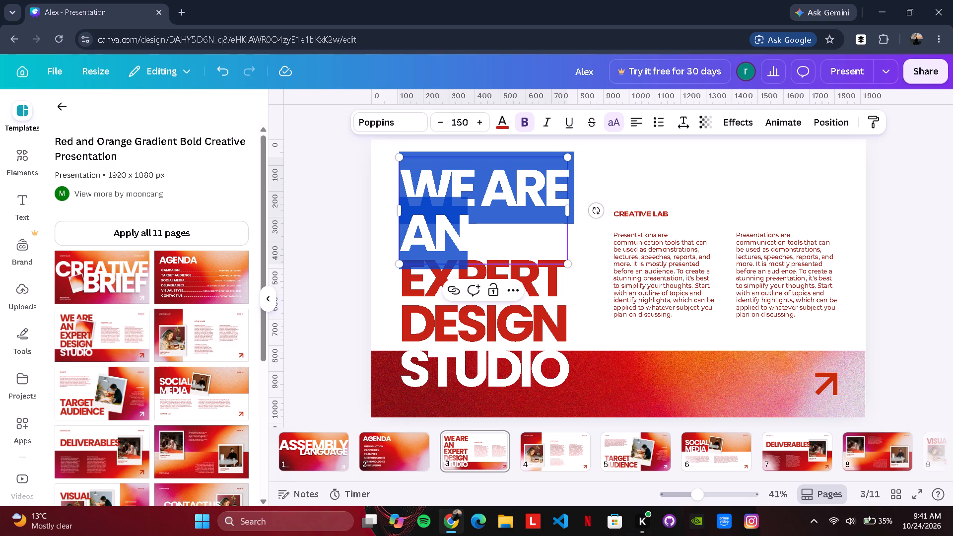
text(intro)
text(duction)
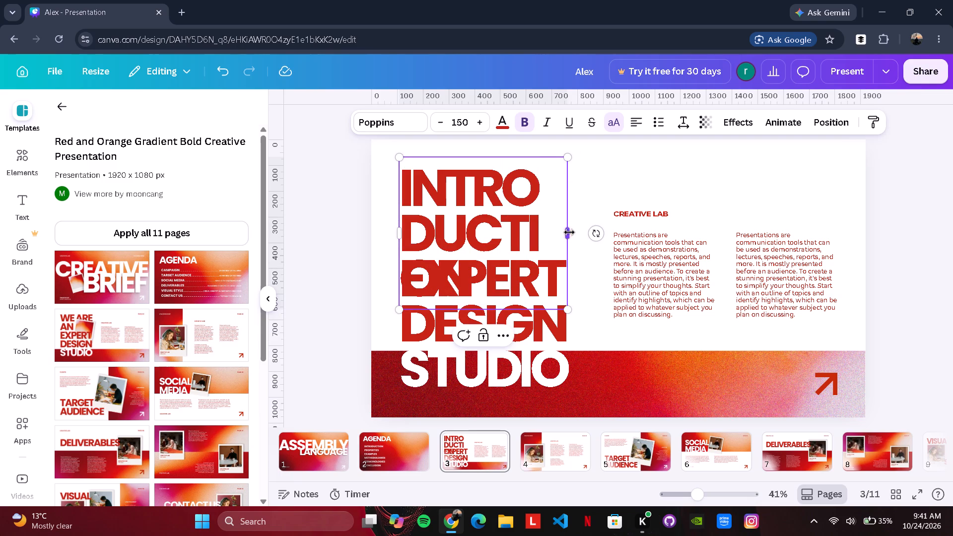
drag(570, 233, 811, 139)
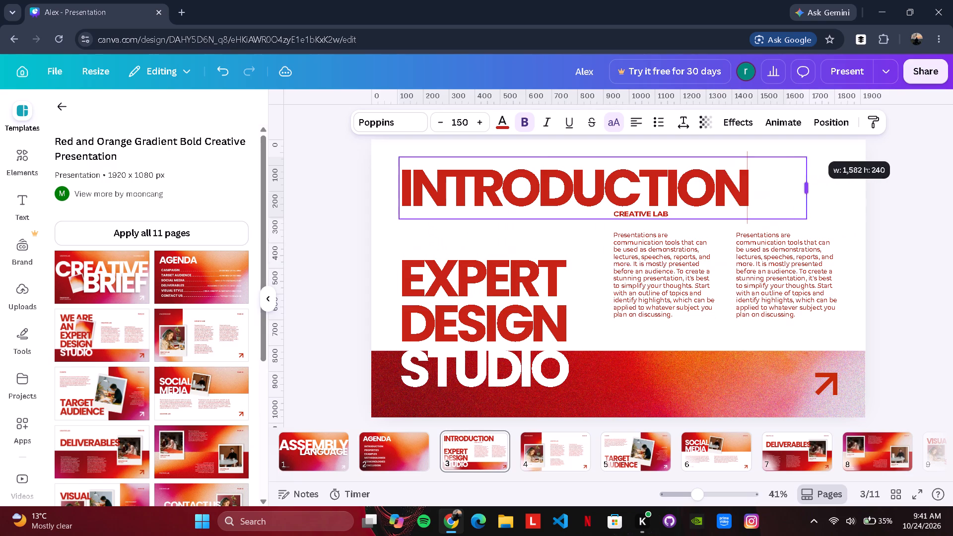
drag(811, 139, 812, 139)
click(904, 175)
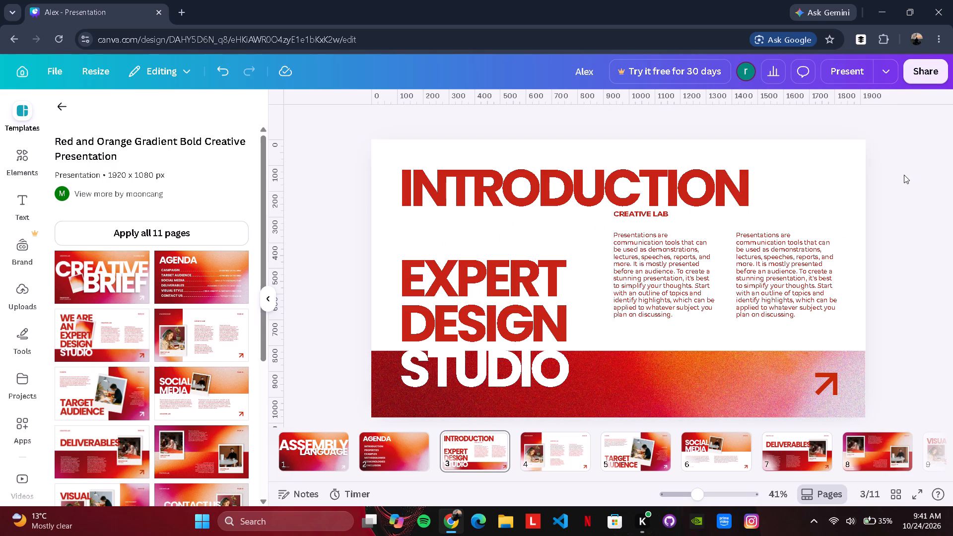
Delete the "CREATIVE LAB", "EXPERT DESIGN" and "STUDIO" texts from slide 3.
click(649, 209)
click(672, 183)
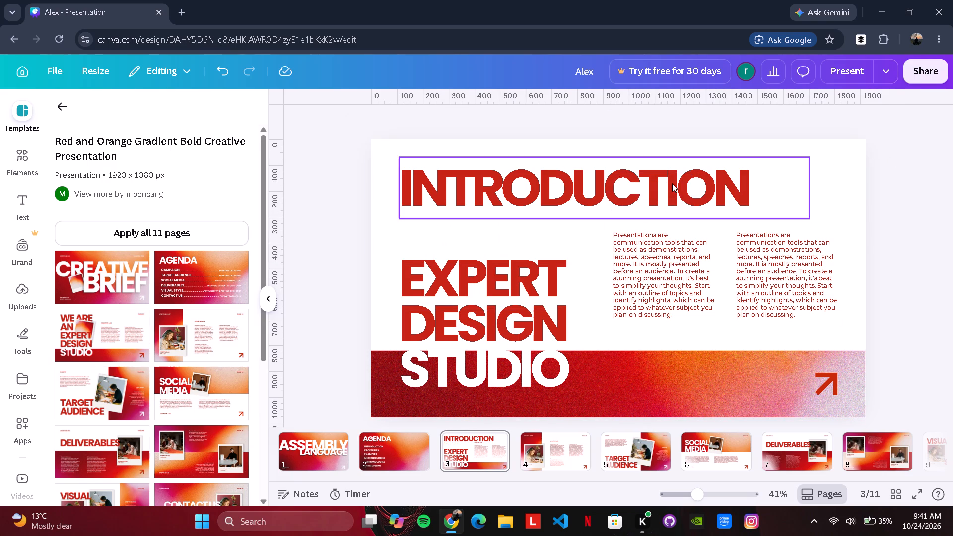
click(499, 281)
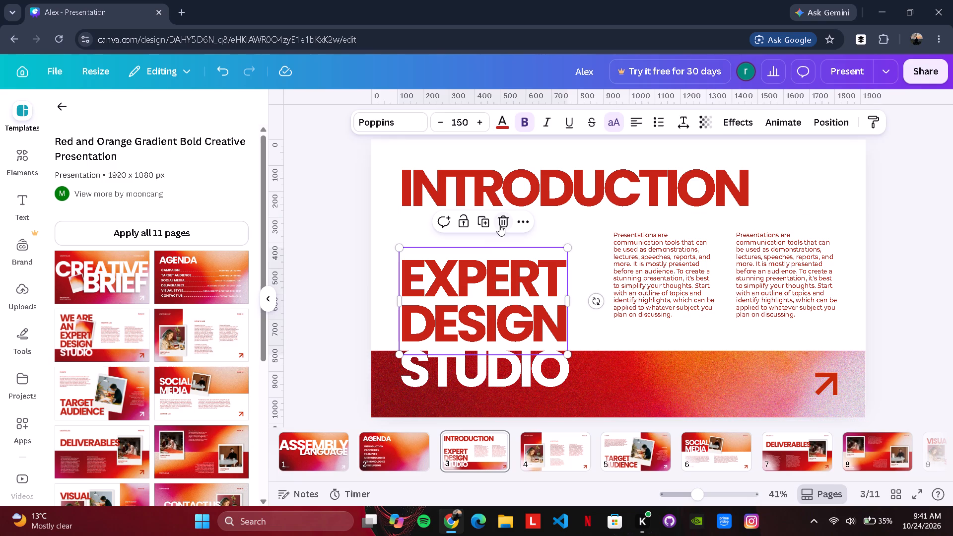
click(499, 226)
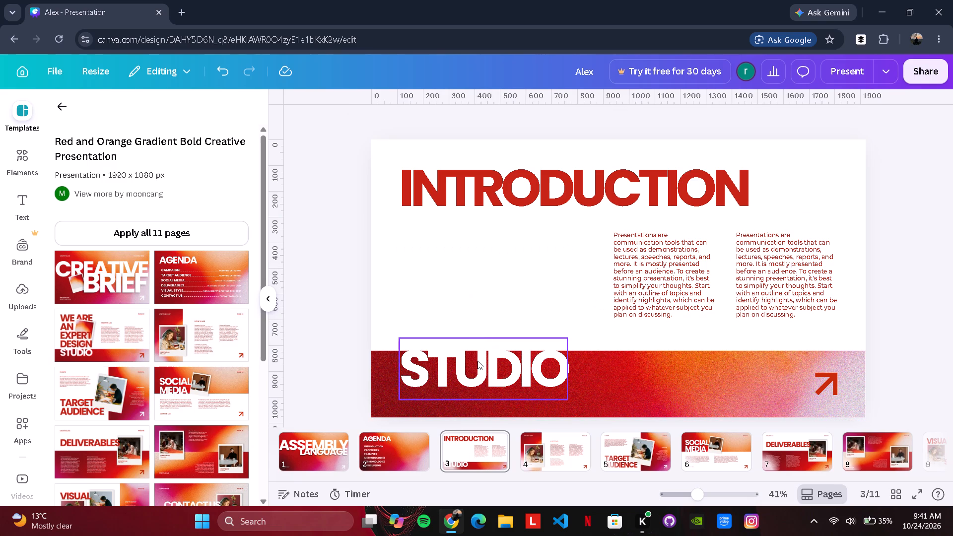
click(477, 361)
click(501, 312)
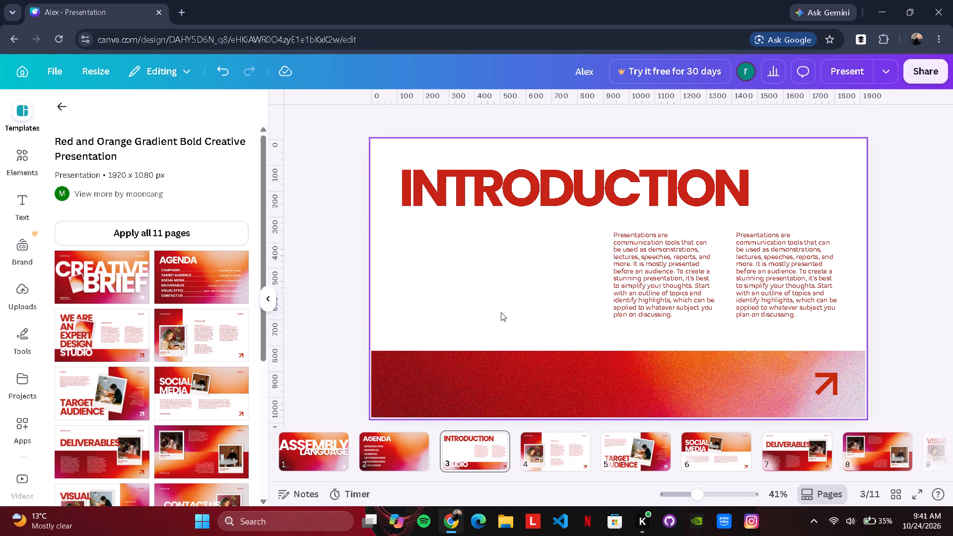
Move the first body paragraph beneath the start of the INTRODUCTION heading, aligned with the heading's left edge.
drag(647, 302, 430, 297)
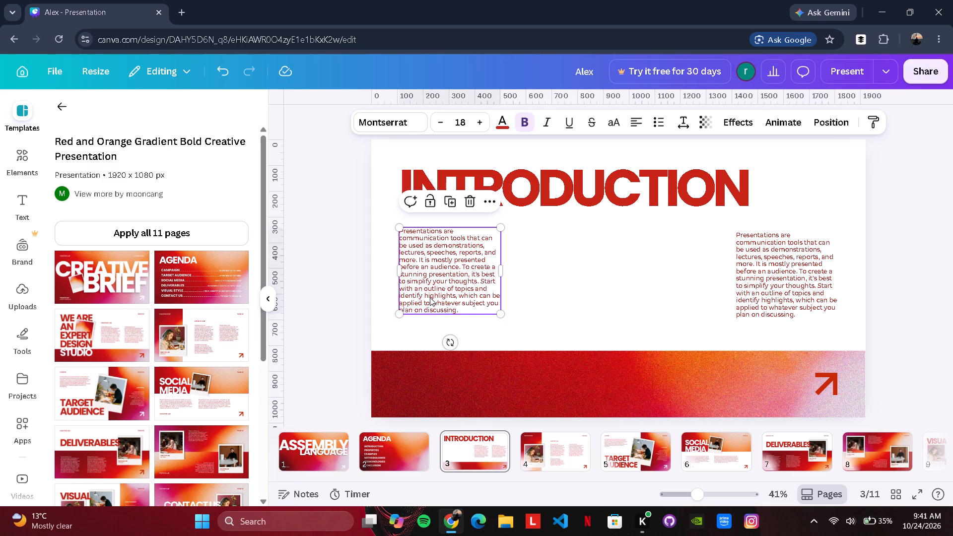
Replace the moved paragraph's placeholder text with "Assembly Langauge is an Low level Programming Language.".
click(472, 308)
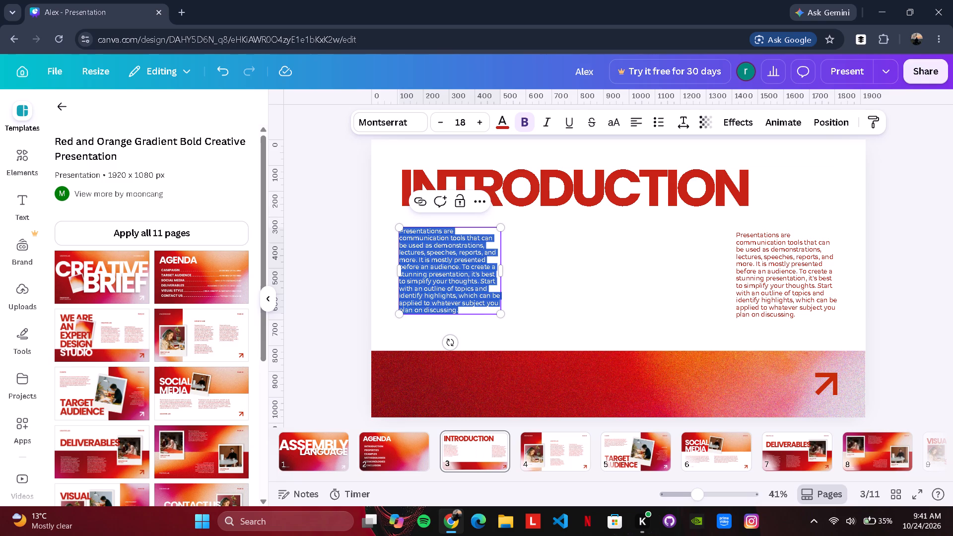
text(Assembly Lanh)
key(BackSpace)
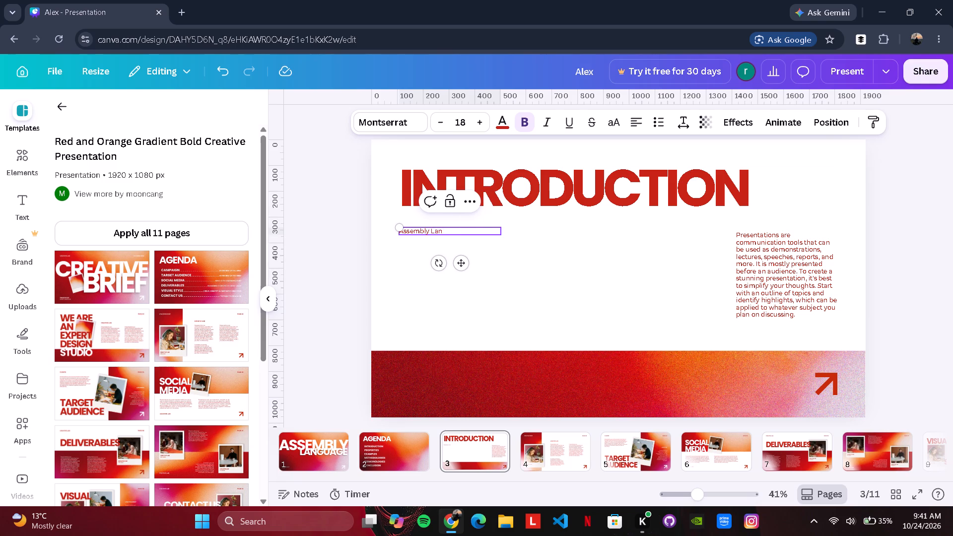
text(gauge)
key(space)
text(is an)
key(space)
text(Low level)
key(space)
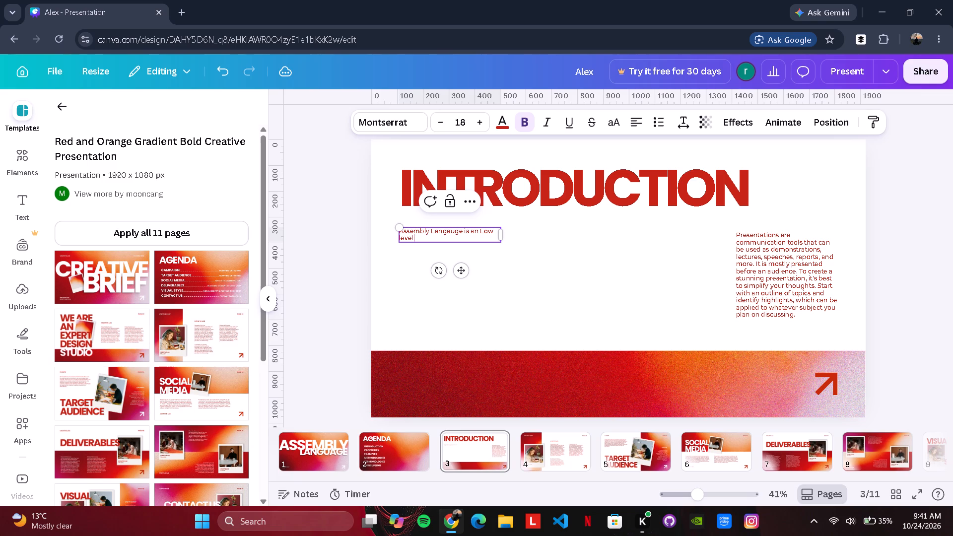
text(Programming)
key(space)
text(Language)
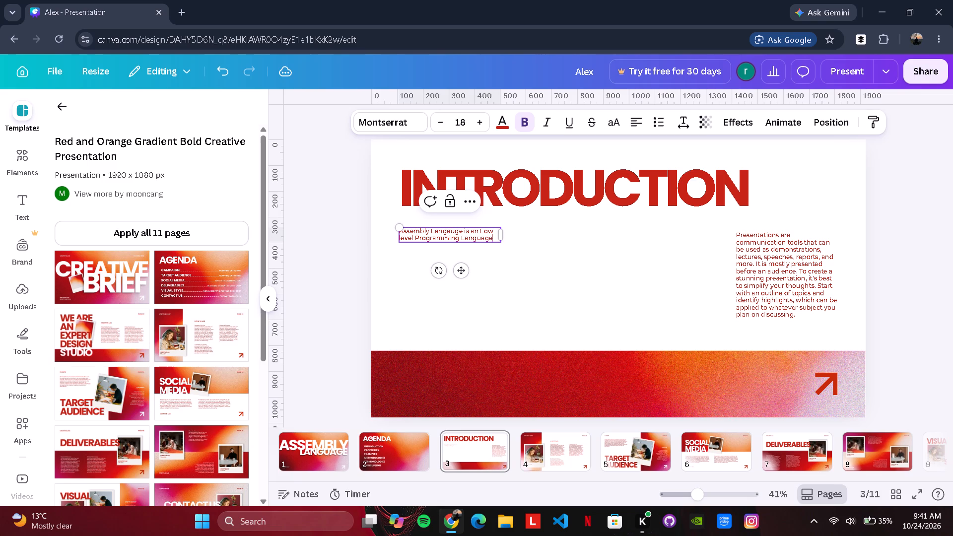
key(space)
key(BackSpace)
key(period)
Continue the paragraph with "It is used to provide an easy manner to understand the complexive code which is written in machine language.".
text(It)
key(space)
text(is used to provide an easy manne)
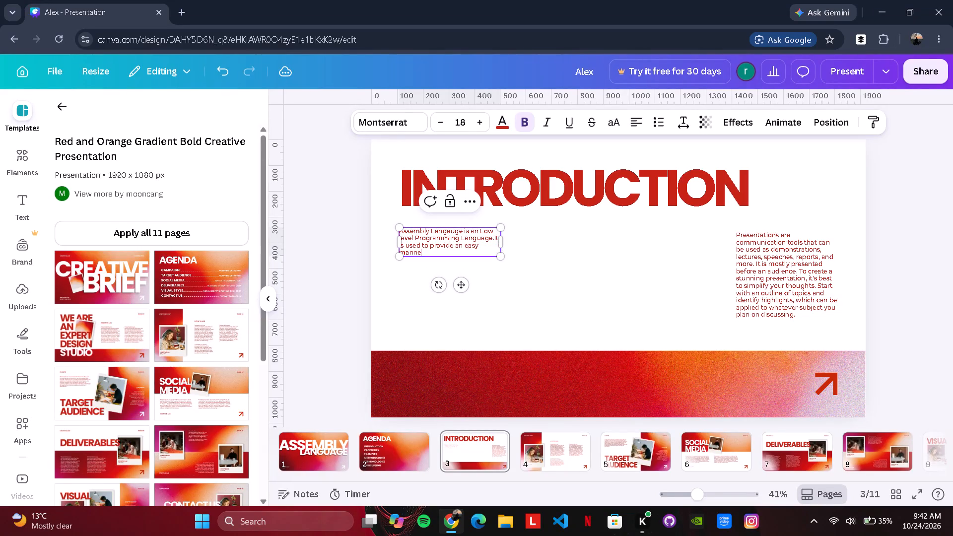
text(r to)
key(space)
text(understand the complexive code)
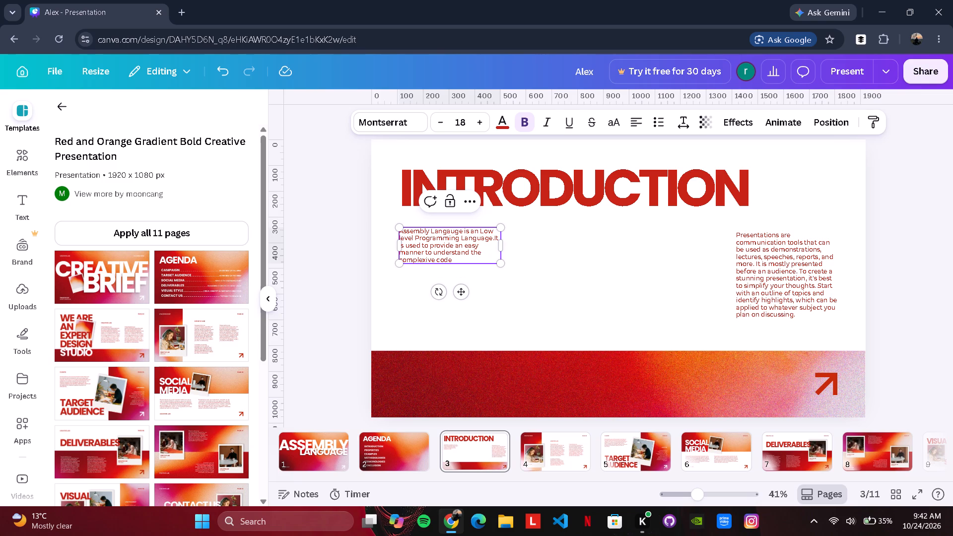
key(space)
text(which is written in)
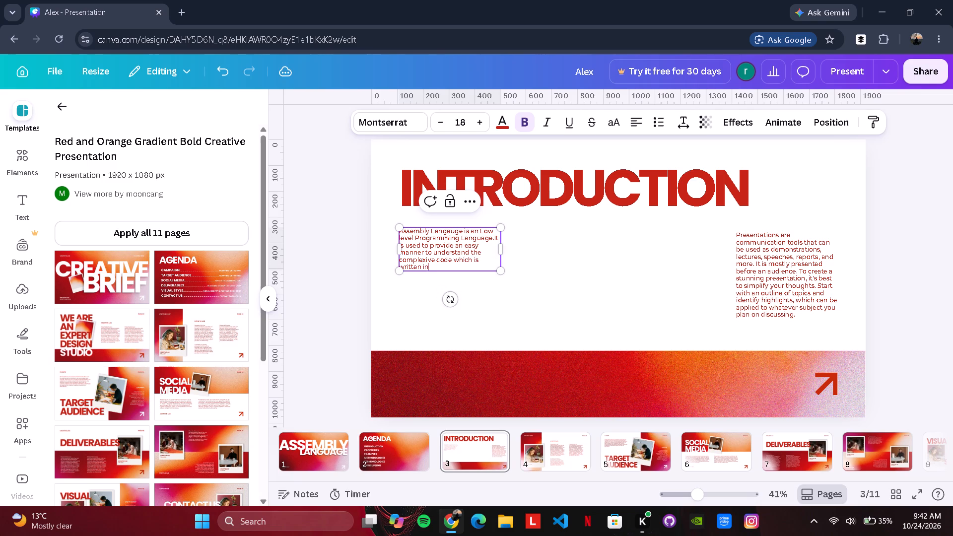
key(space)
text(machine k)
key(BackSpace)
text(language)
key(period)
Continue the first paragraph with "Basically,Assembly Language uses three major properties tgo perform it's functionalities like:".
text(Basically,)
text(Assembly)
key(space)
text(Language)
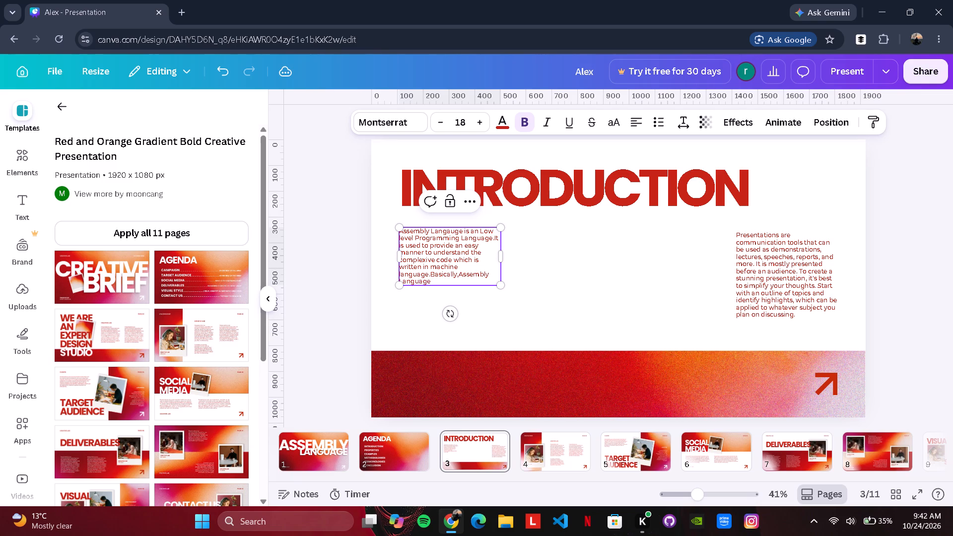
key(space)
text(is)
key(space)
key(BackSpace)
key(BackSpace)
key(BackSpace)
text(use)
key(s)
key(space)
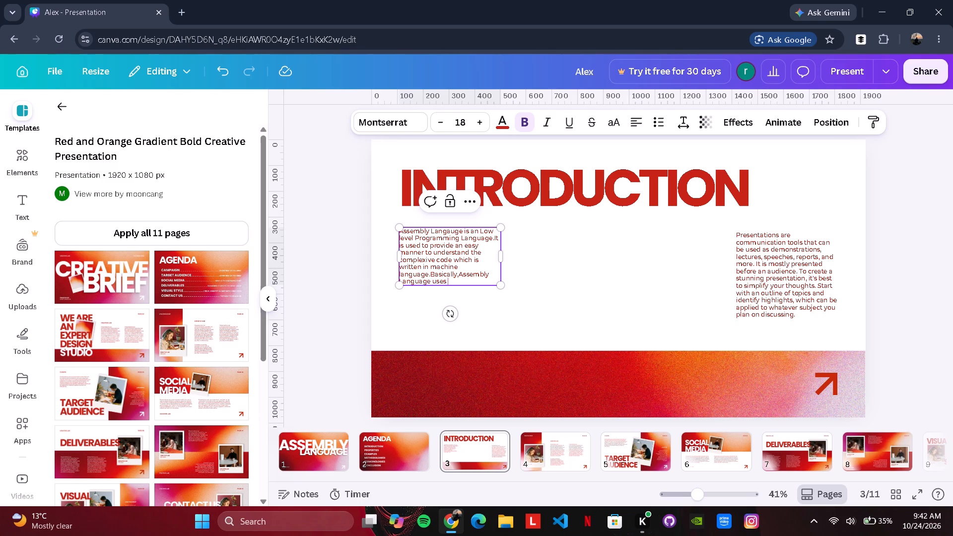
text(s)
key(BackSpace)
text(three major)
key(space)
text(properties tgo performs)
key(BackSpace)
key(space)
text(it's functionalities)
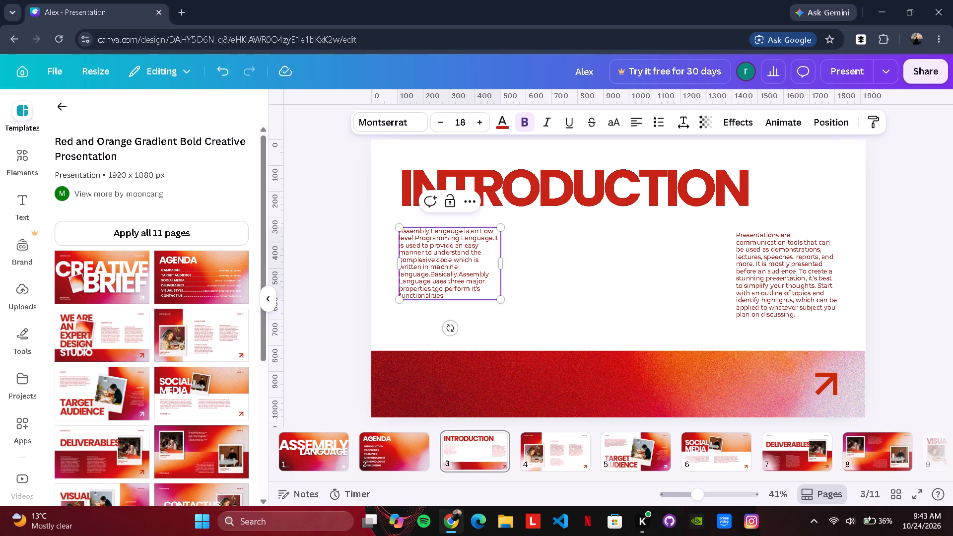
key(space)
text(like)
text(:)
key(space)
Finish the first paragraph's sentence with the list "Mnemonics,Processor Specific,Assembler.".
text(Mne)
text(monics)
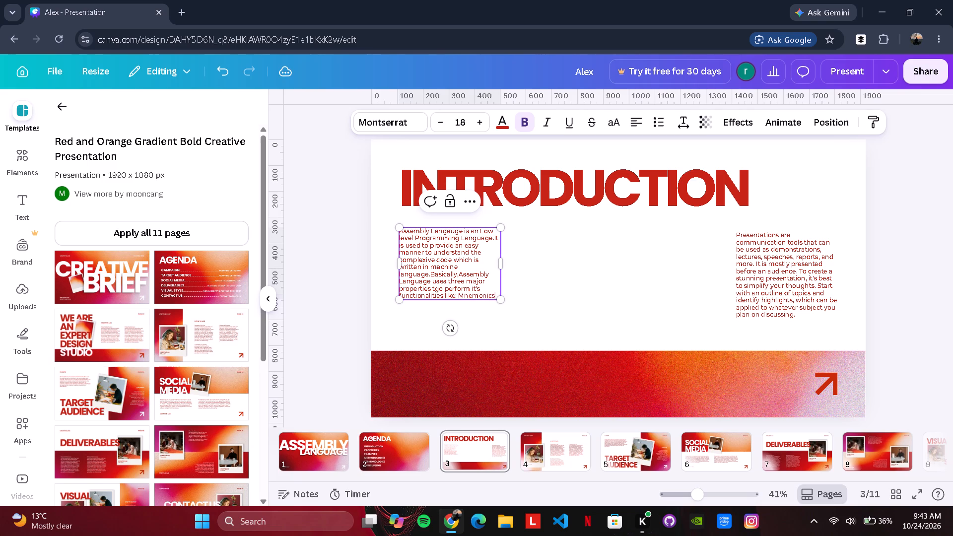
key(comma)
text(Processor)
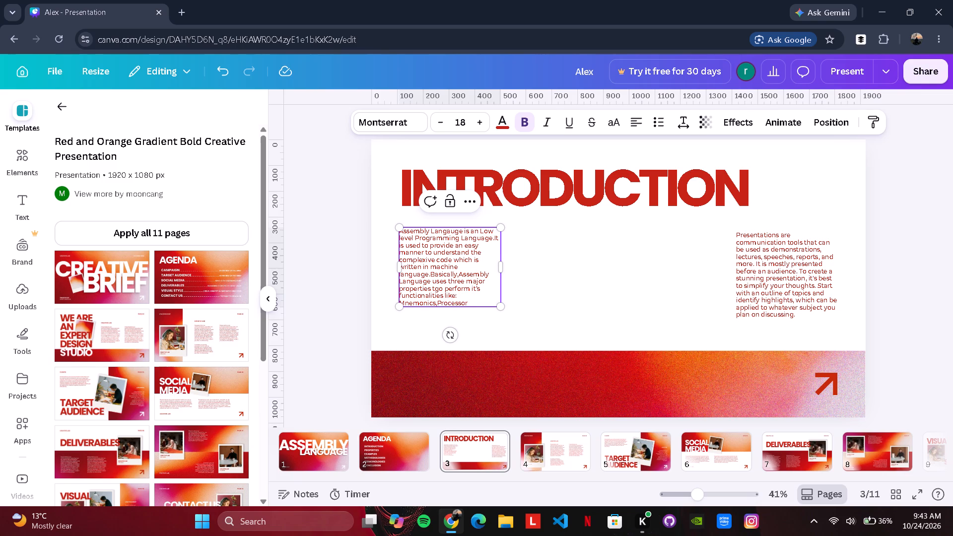
key(space)
text(S)
text(pecific)
key(comma)
text(Assembler)
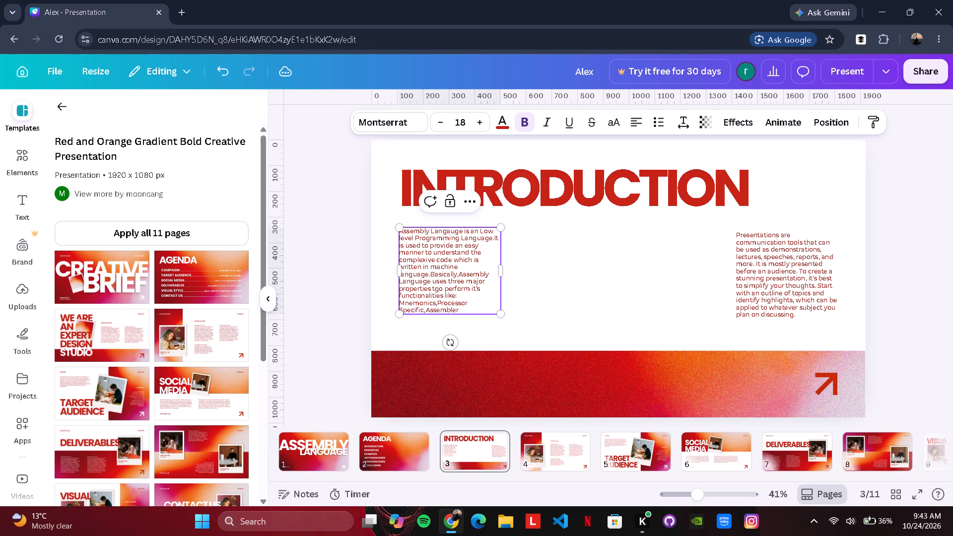
key(period)
Widen the first paragraph's text box rightward so its text runs in four lines beneath most of the INTRODUCTION heading.
click(810, 277)
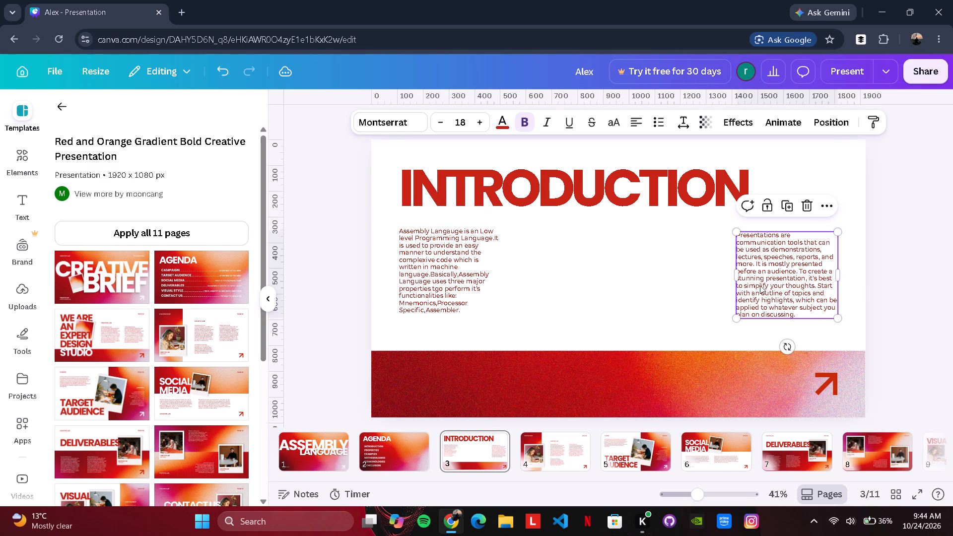
click(452, 263)
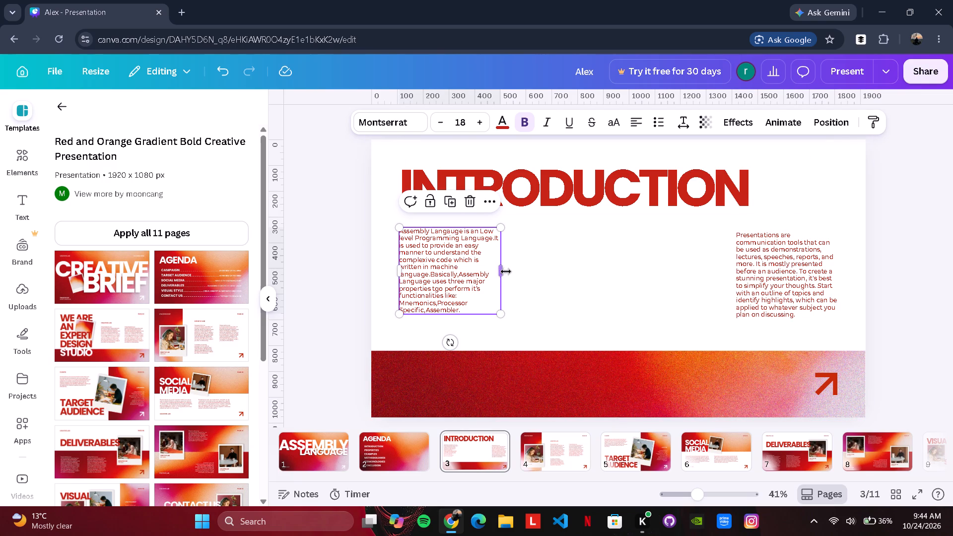
drag(508, 270, 698, 275)
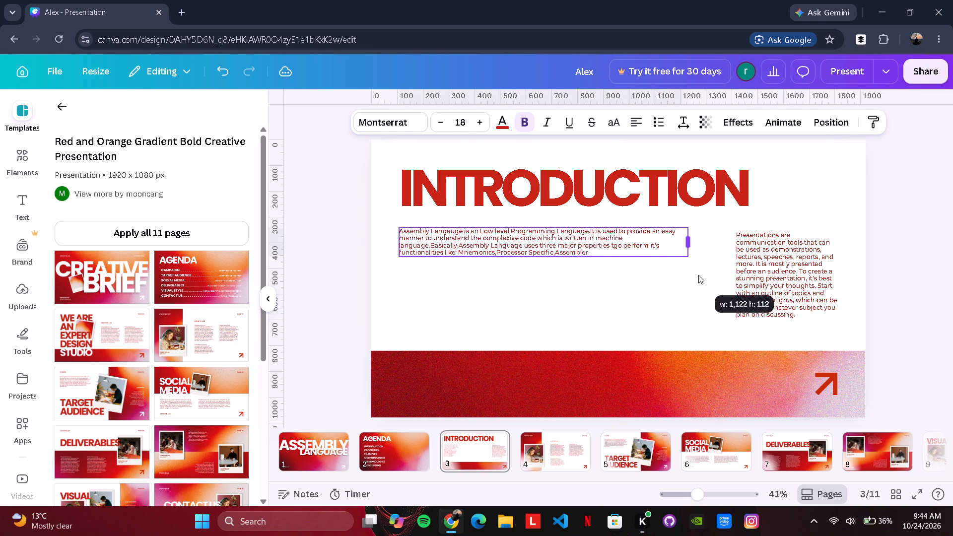
drag(698, 275, 710, 278)
Widen the placeholder paragraph to about the heading's width and place it below the first paragraph, aligned with its left edge.
click(775, 304)
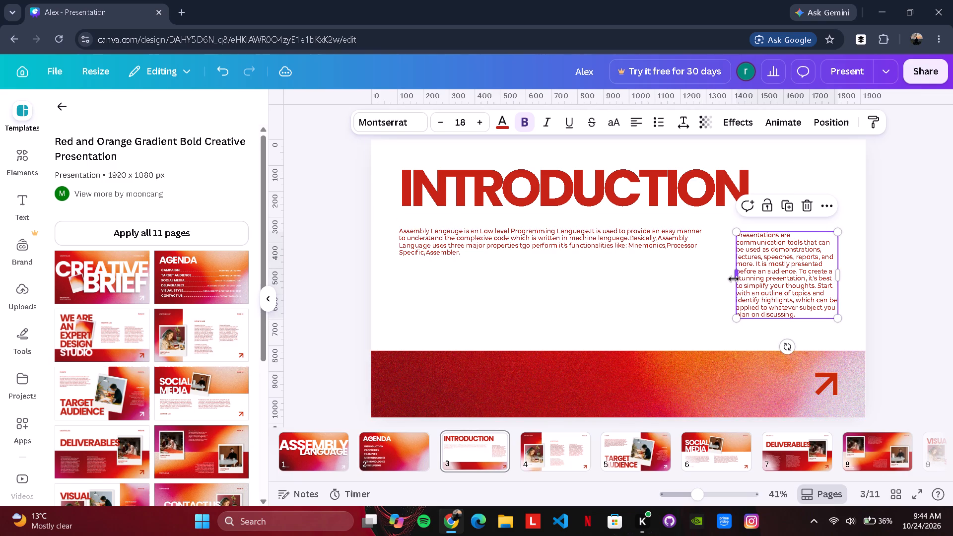
drag(734, 279, 485, 337)
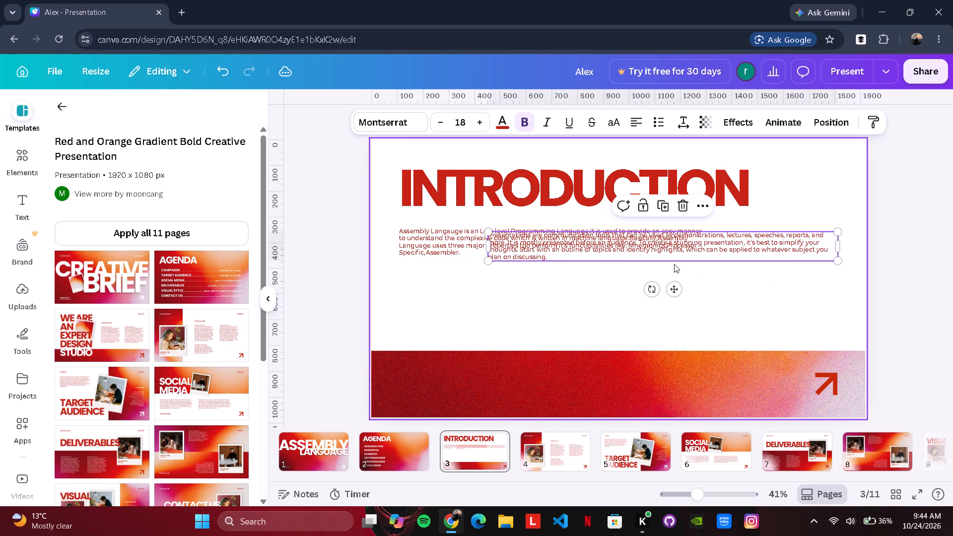
drag(672, 287, 575, 333)
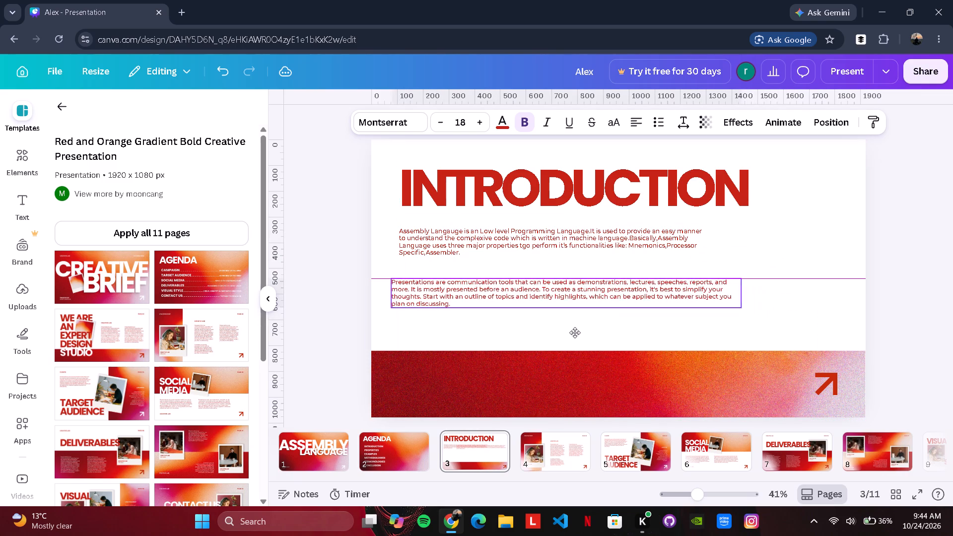
drag(575, 333, 586, 328)
Replace the second paragraph's placeholder text with "basically Assembly Language transforms the native machine code in the form of instructions like:".
click(465, 295)
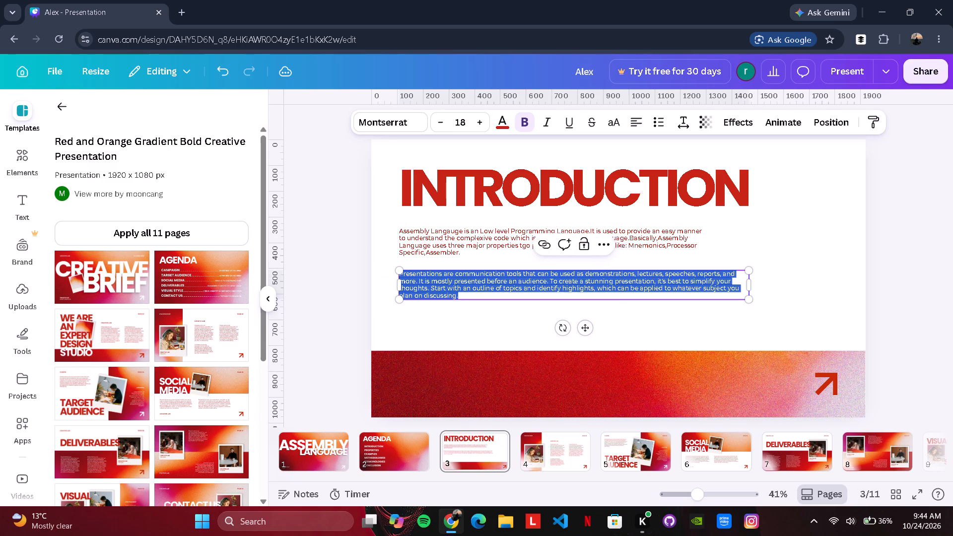
key(BackSpace)
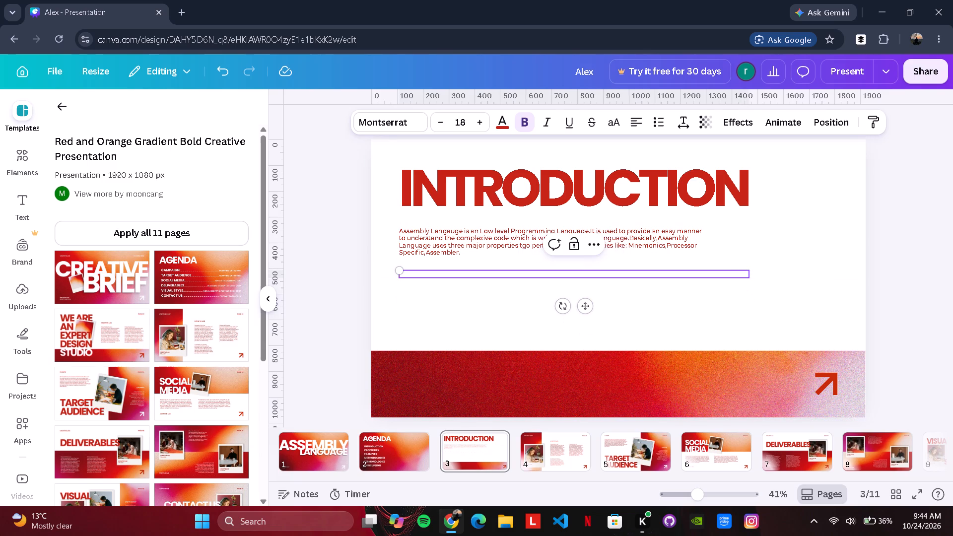
text(basically)
key(space)
text(Assembly Language)
key(space)
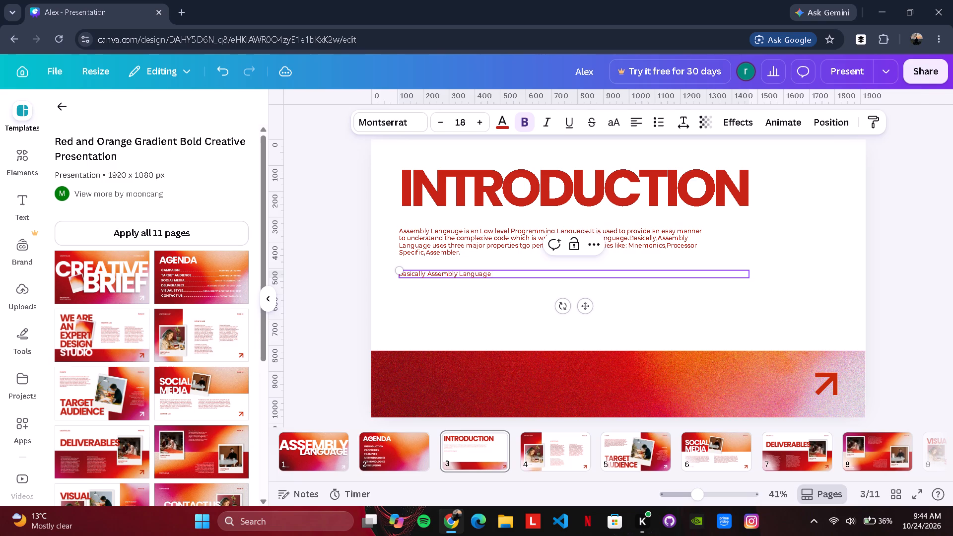
text(tran)
key(s)
text(form)
text(s the)
key(space)
text(native machine code in the form of instructions)
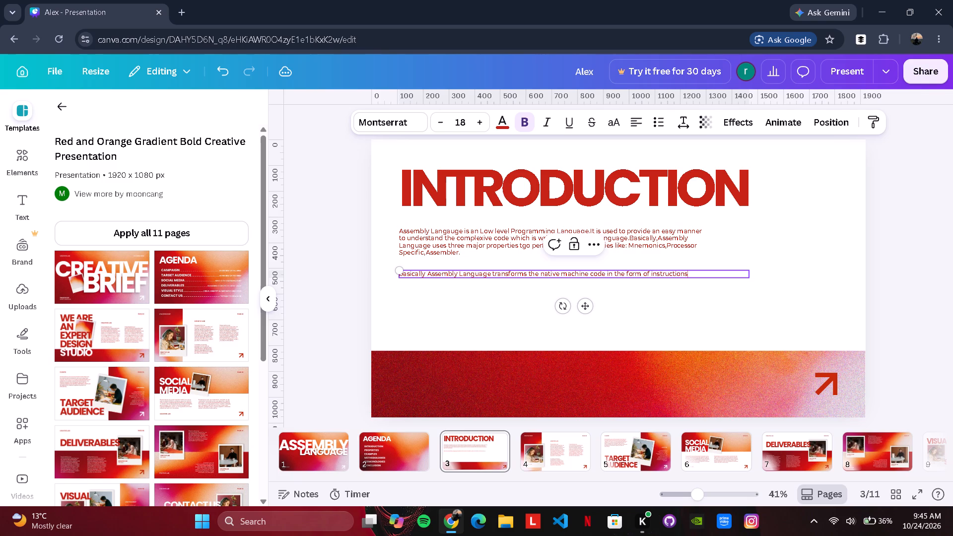
key(space)
text(like)
key(space)
key(BackSpace)
key(shift+colon)
key(space)
Complete the second paragraph's first line with the instruction examples "ADD,MOV etc" and start a new line.
text(ADD)
text(,Mo)
key(BackSpace)
text(OV)
key(space)
text(etc)
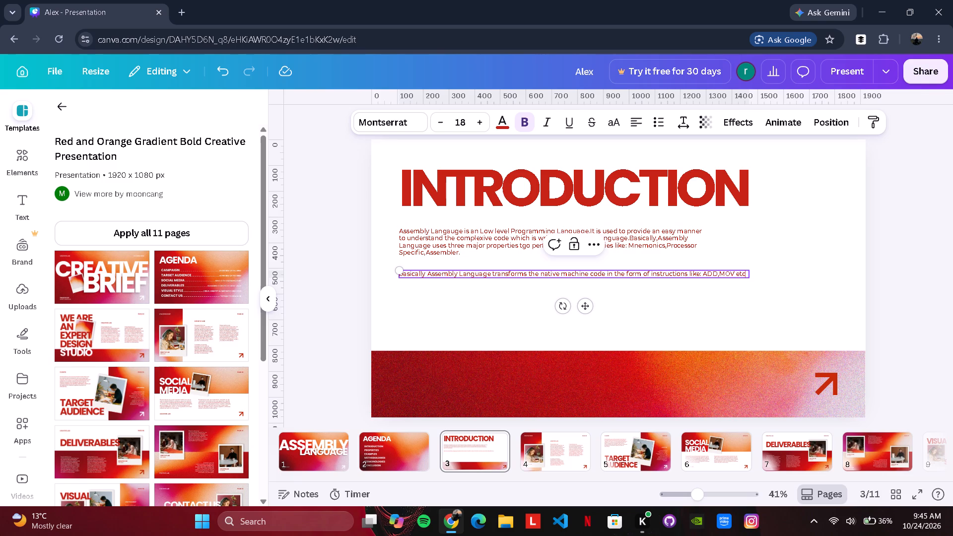
key(Return)
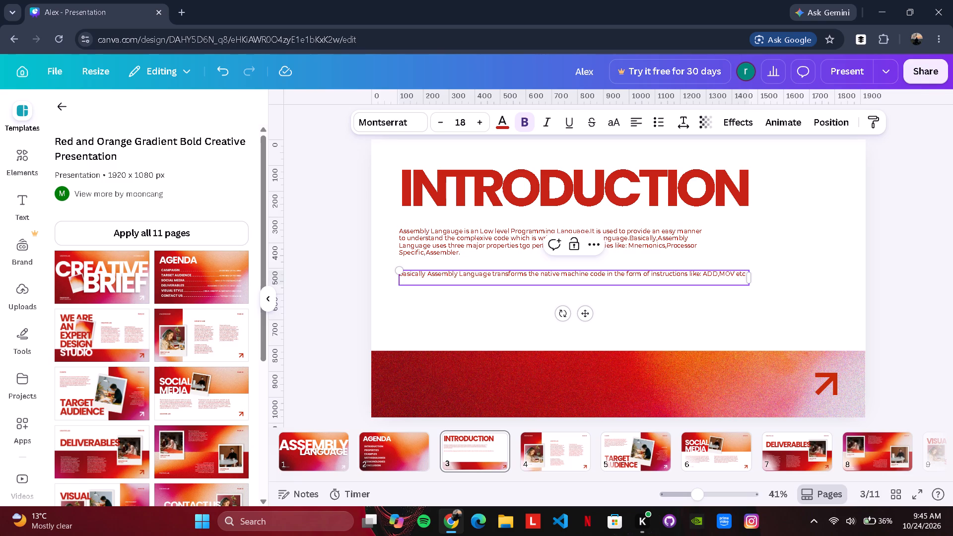
Write "which means ADD is used to add two values" on the second paragraph's new line.
text(which)
key(space)
key(BackSpace)
key(BackSpace)
key(BackSpace)
text(ns)
key(space)
text(ADD)
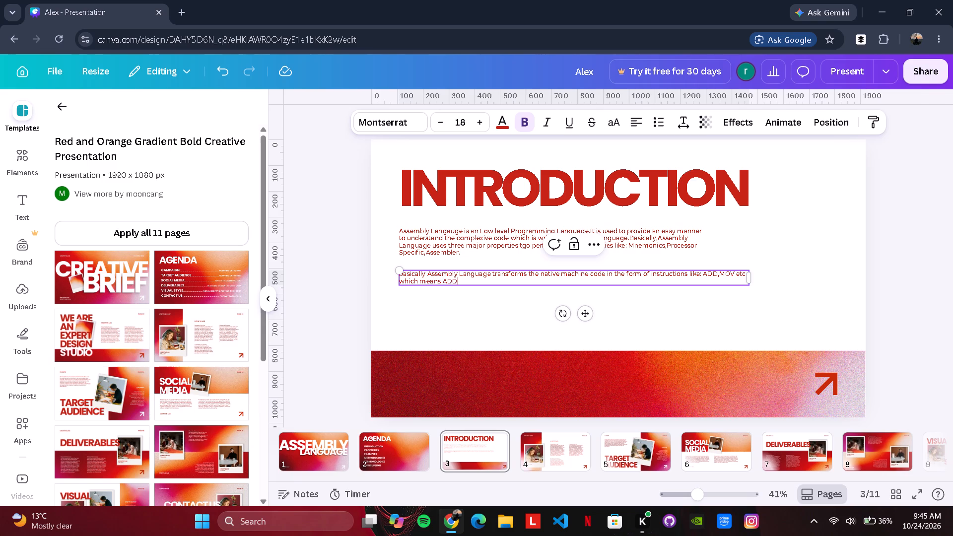
key(space)
text(is used to add two values)
key(space)
Finish the second paragraph's sentence with "and MOV is Used to move one value to another.".
text(and)
key(space)
text(MOV is Ud)
key(BackSpace)
text(sed to move)
key(space)
text(one)
key(space)
text(value)
key(space)
text(to anothef)
key(BackSpace)
key(r)
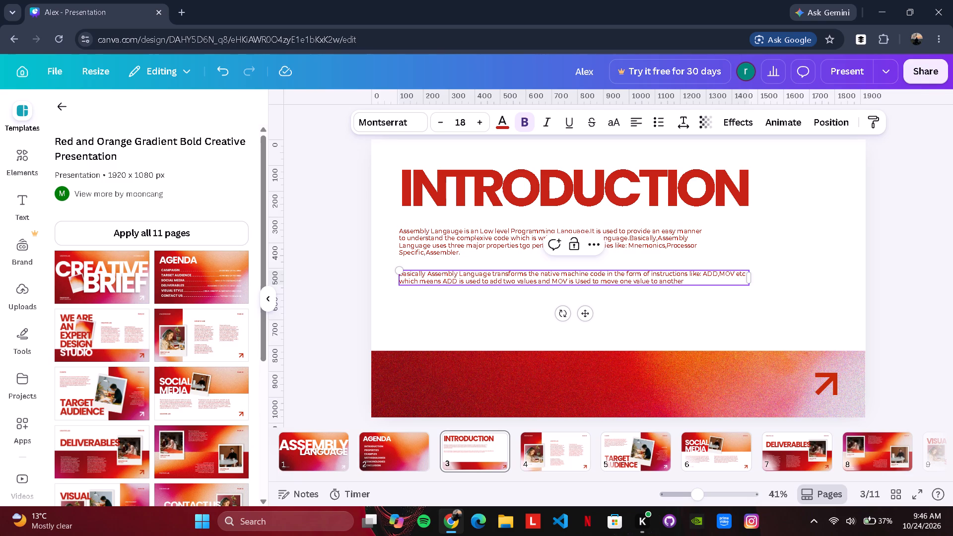
key(period)
On slide 4, delete the CREATIVE BRIEF label and the photo together with its frame.
click(539, 454)
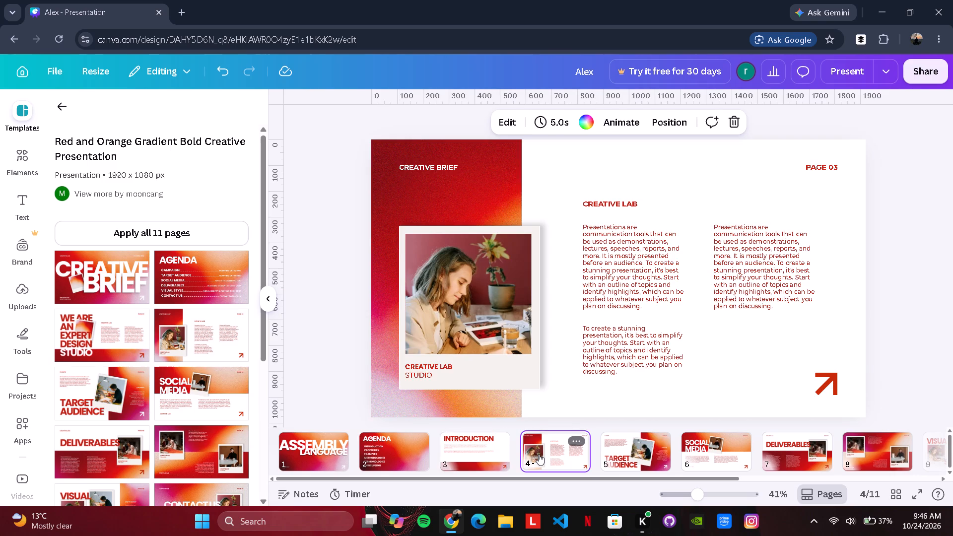
click(431, 169)
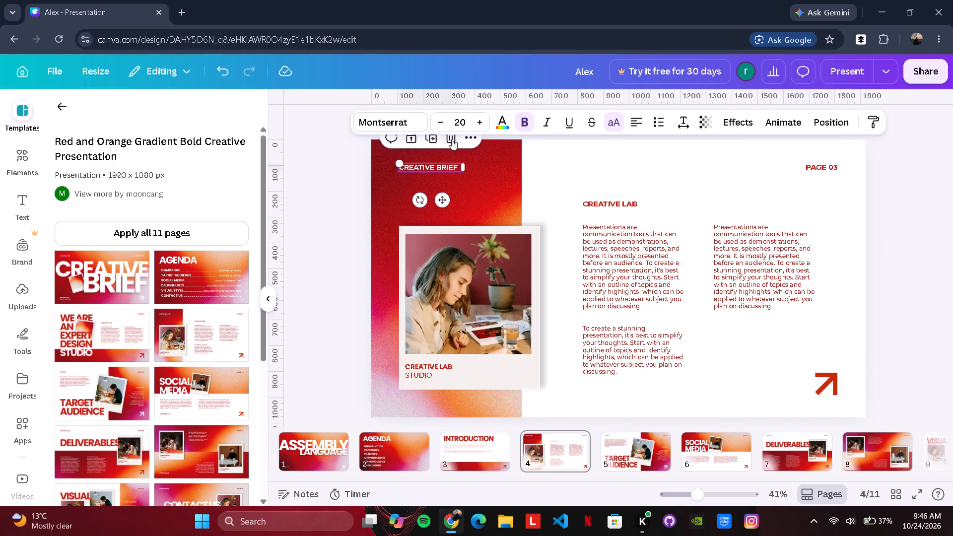
click(453, 139)
click(467, 347)
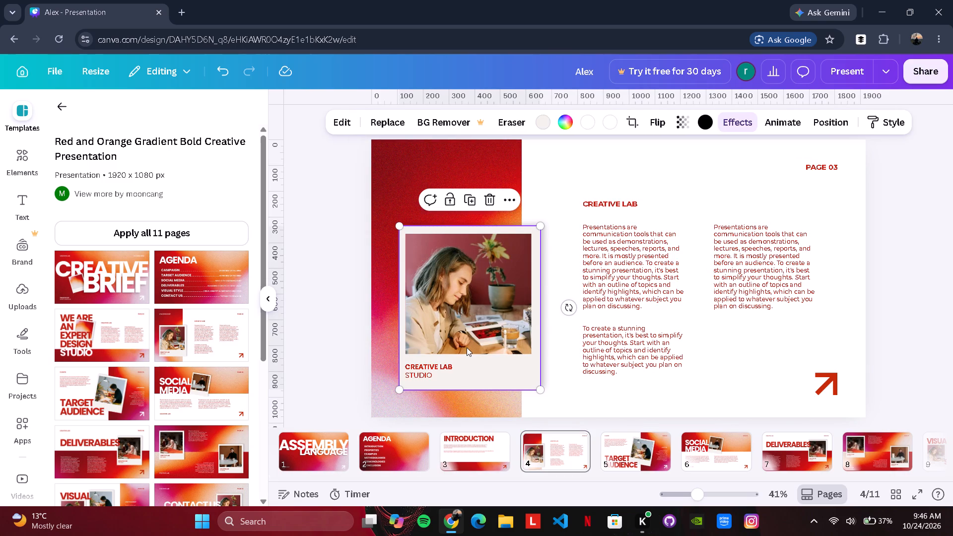
click(493, 202)
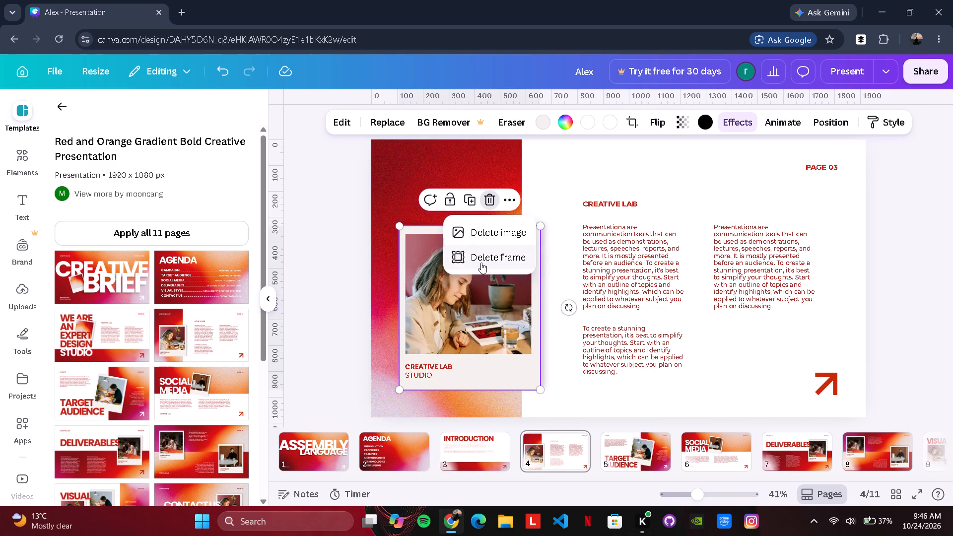
click(481, 263)
Delete the leftover CREATIVE LAB and STUDIO photo captions and the PAGE 03 label from slide 4.
click(439, 367)
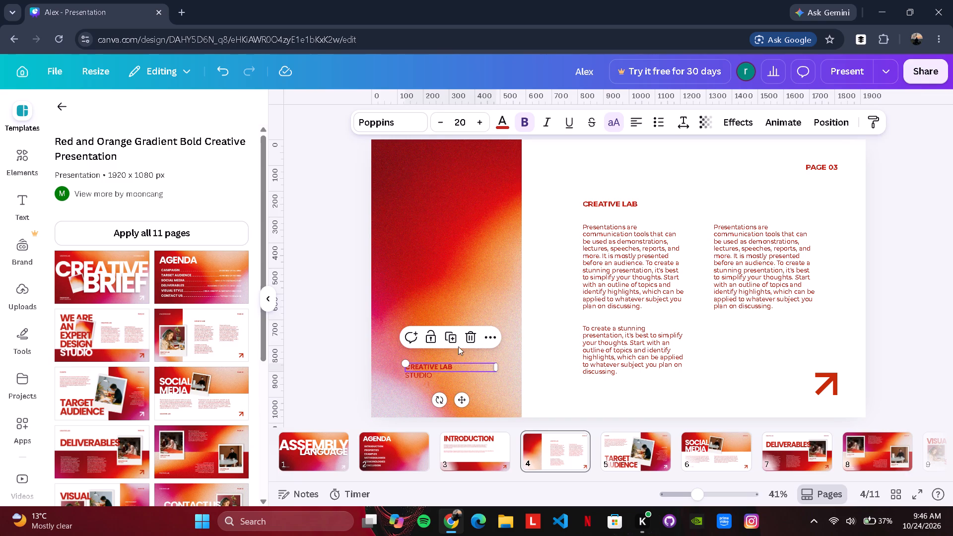
click(476, 337)
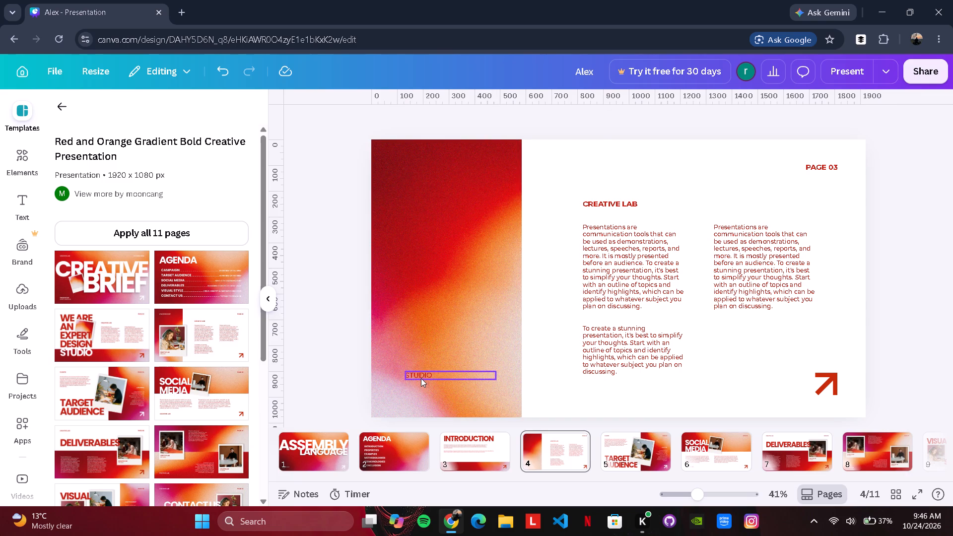
click(420, 379)
click(468, 344)
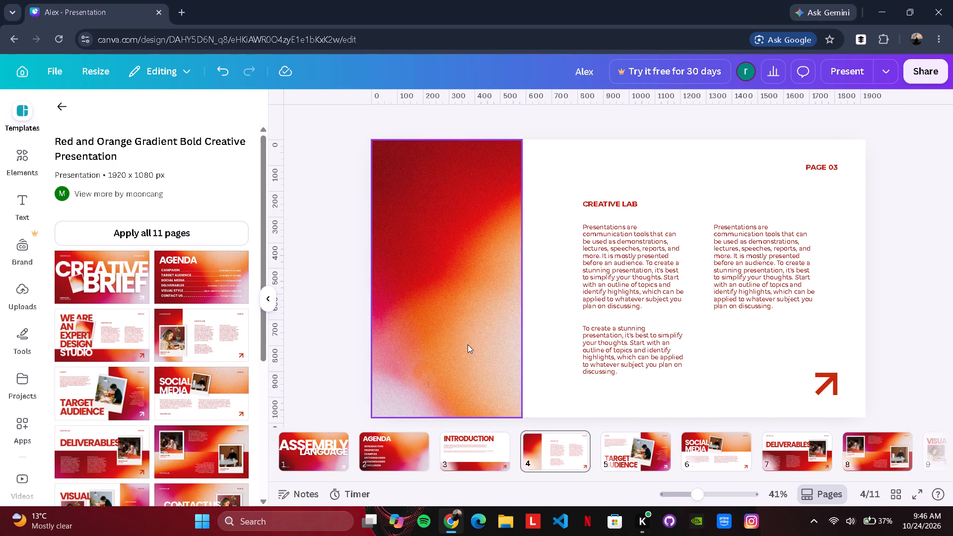
click(814, 163)
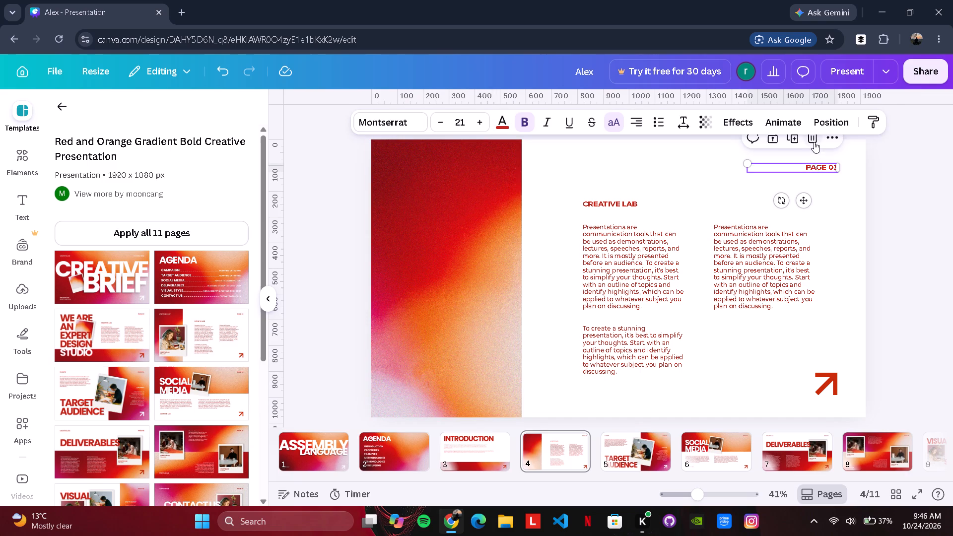
click(814, 141)
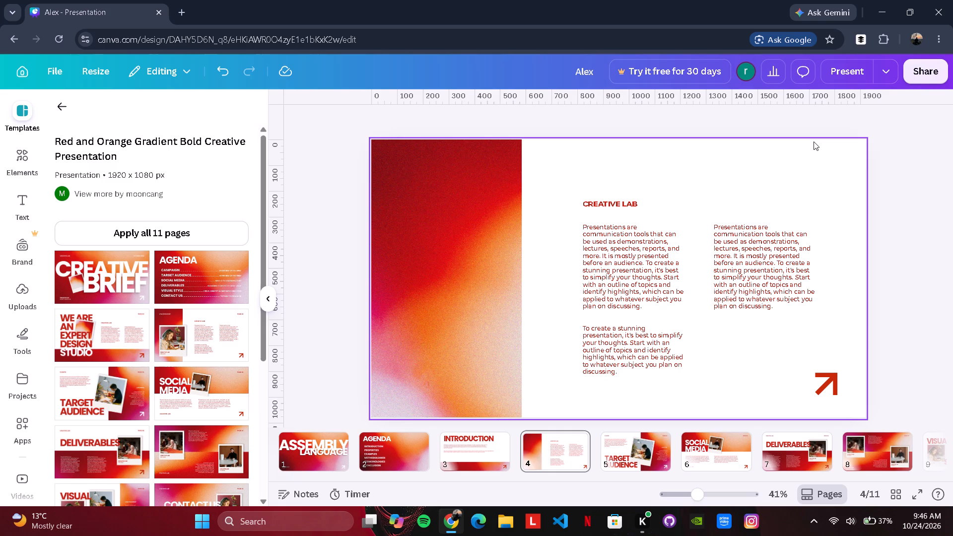
Replace the CREATIVE LAB heading above the paragraphs on slide 4 with "PROPERTIES".
click(604, 205)
click(604, 205)
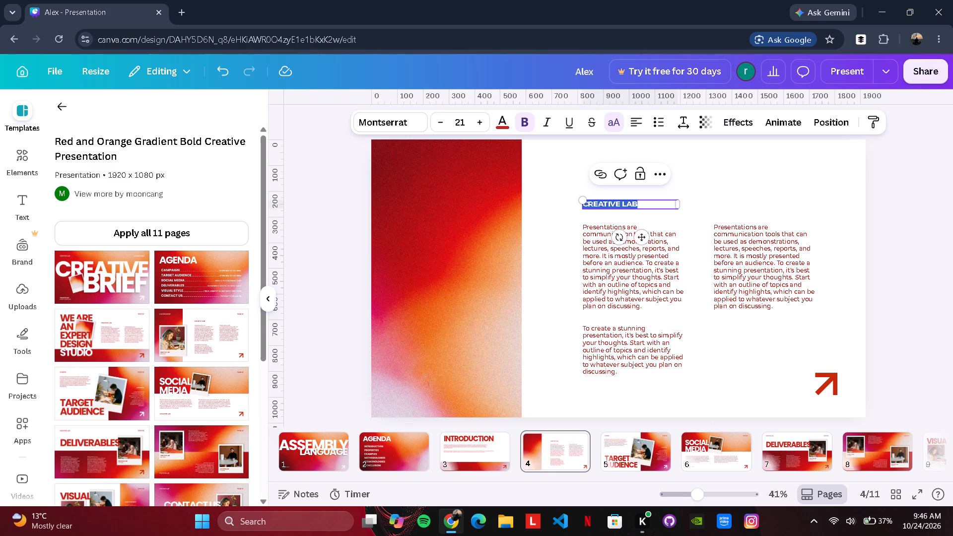
text(propeerties)
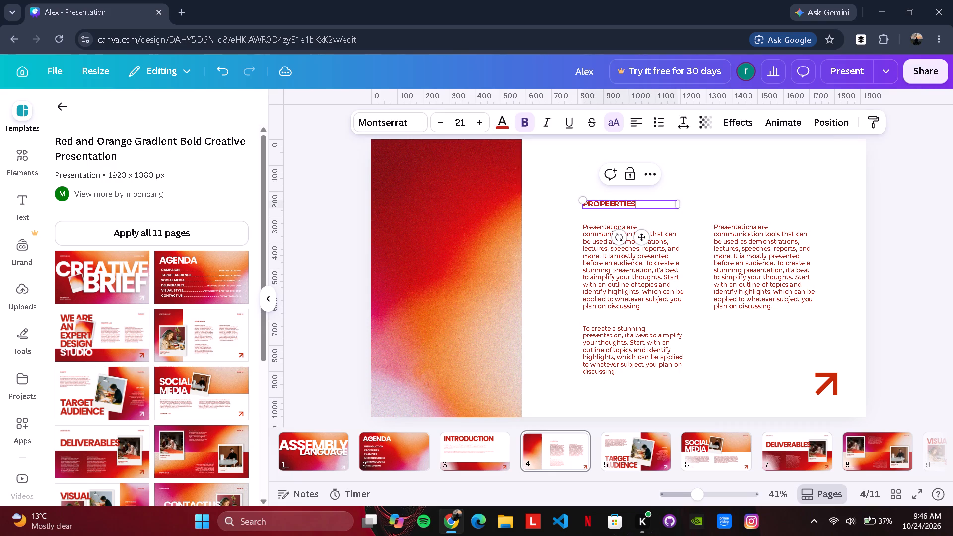
key(Left)
key(Left)
key(Left)
key(Left)
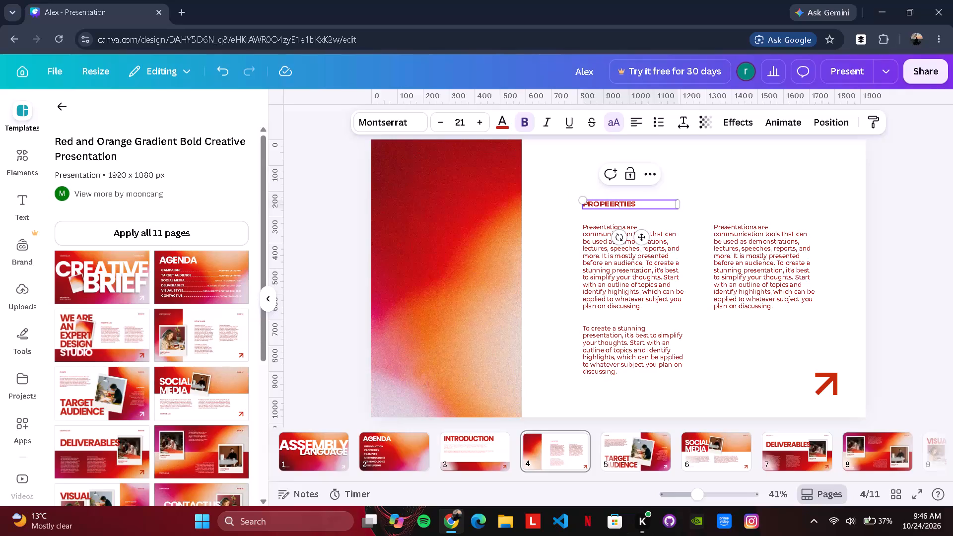
key(Left)
key(BackSpace)
key(Right)
key(Right)
key(Right)
key(Right)
key(Right)
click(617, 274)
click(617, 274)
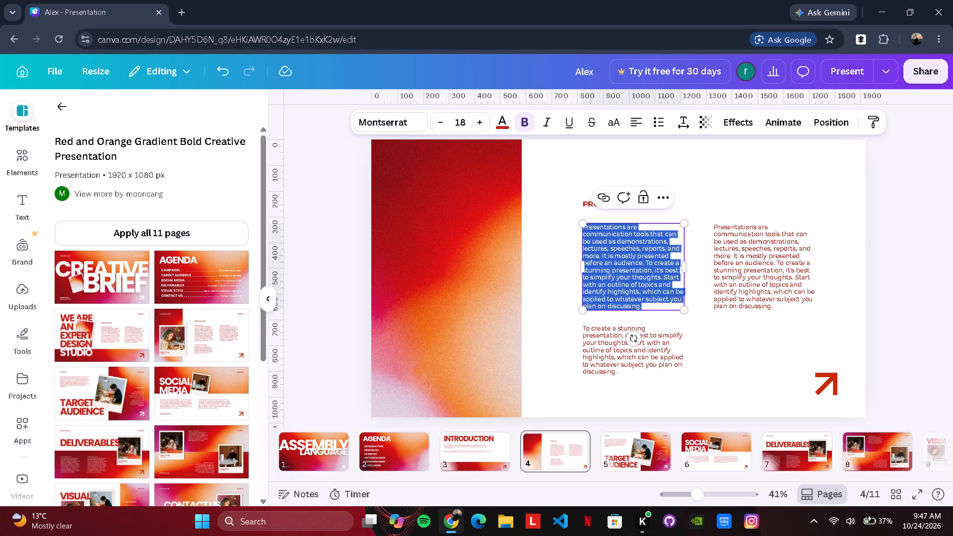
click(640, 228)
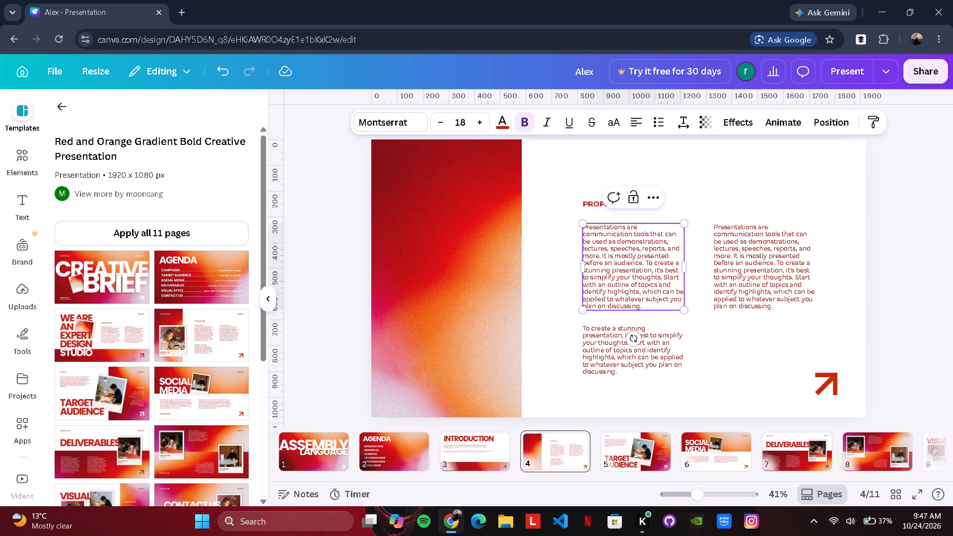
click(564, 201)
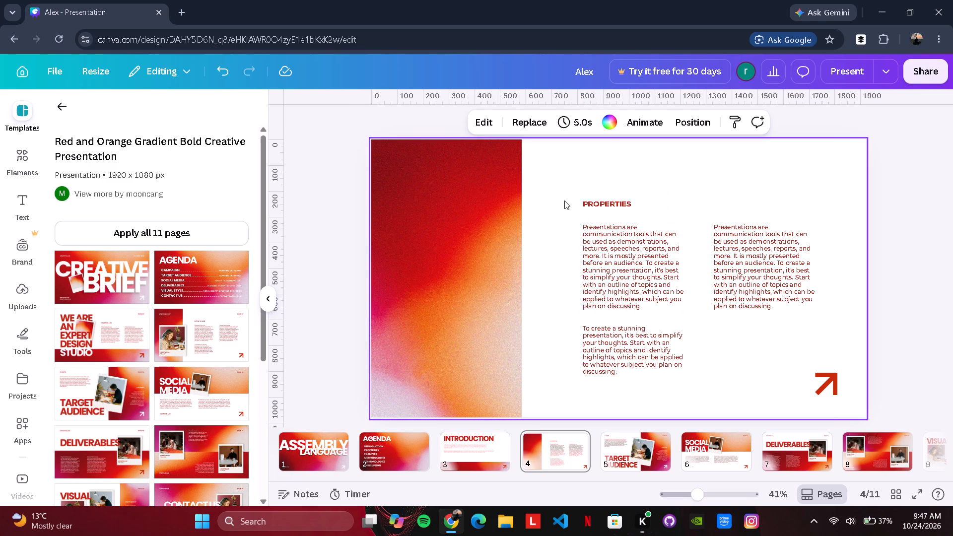
Move the PROPERTIES heading up near the slide's top edge and place a duplicate of it just above the first paragraph.
drag(603, 203, 602, 190)
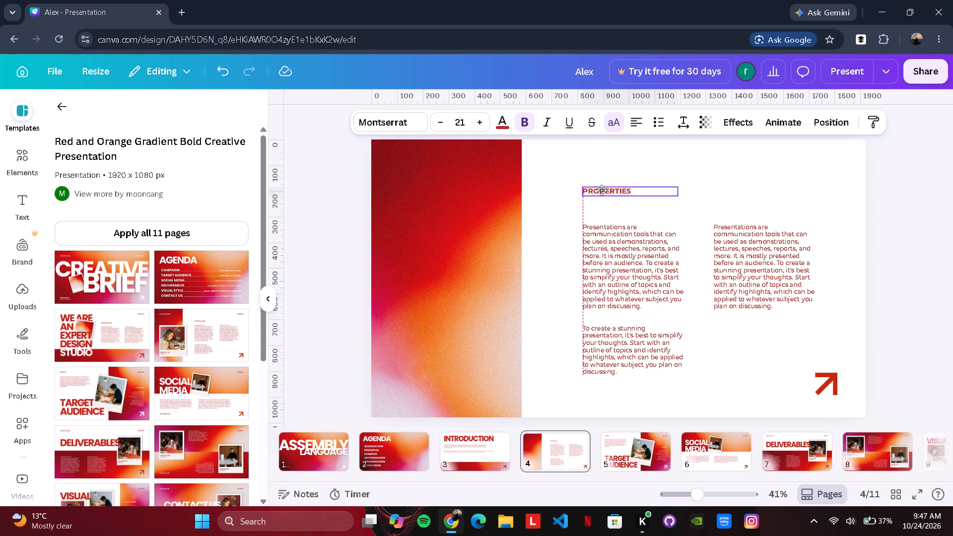
drag(602, 190, 600, 161)
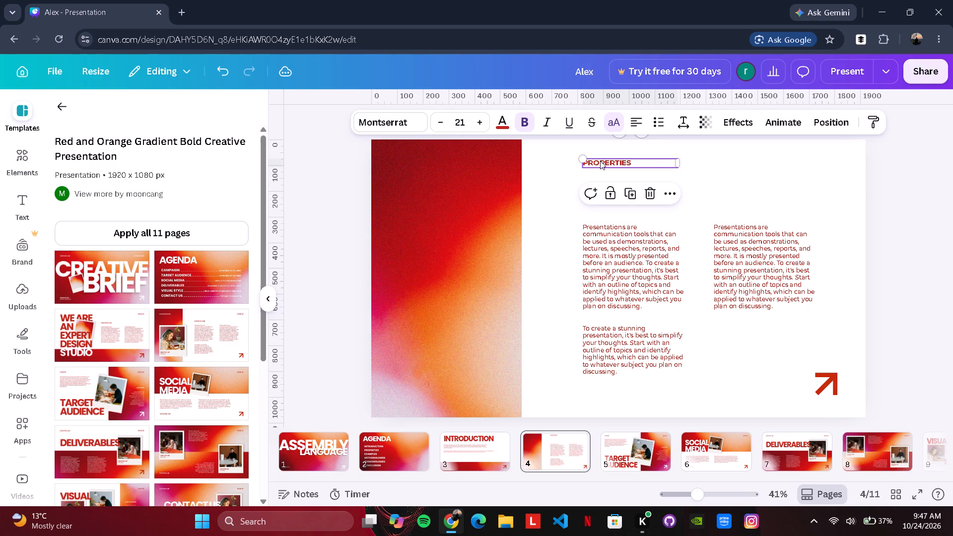
click(630, 197)
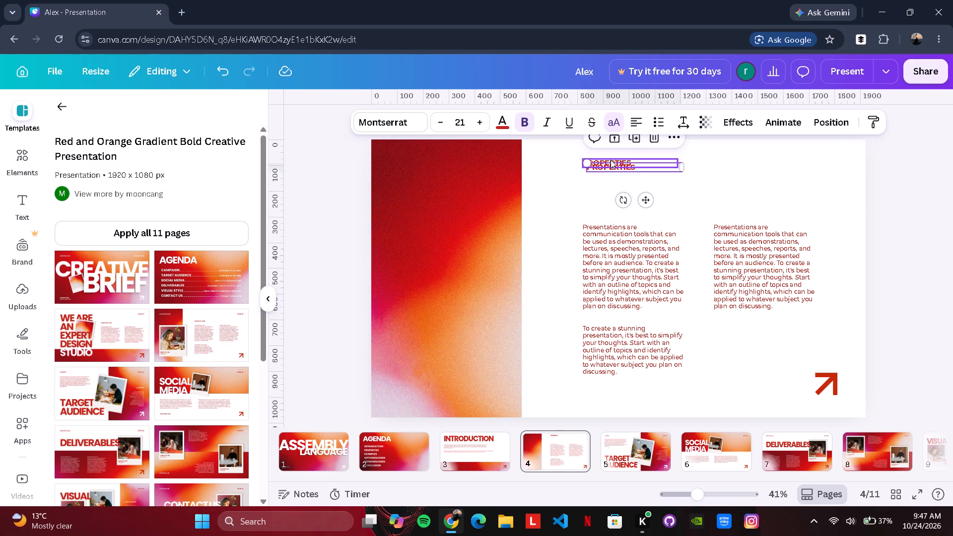
drag(613, 165, 611, 208)
Set the top PROPERTIES heading on slide 4 to font size 110 and widen its text box to fit the word on one line.
click(606, 165)
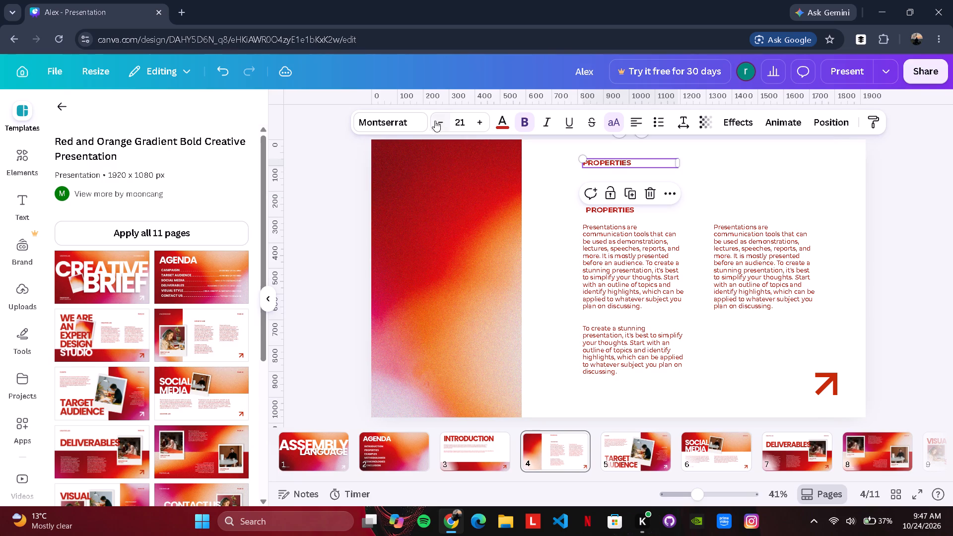
click(470, 123)
text(110)
key(Return)
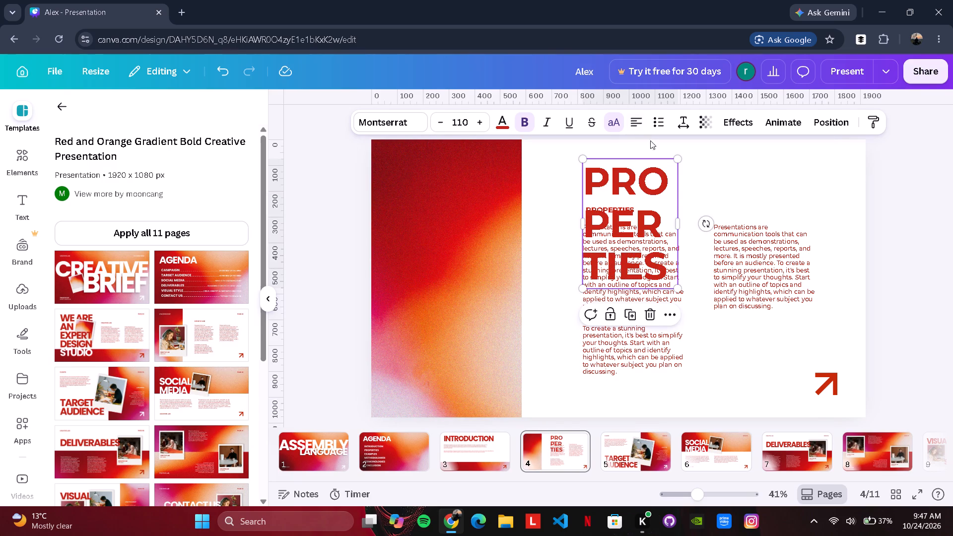
drag(685, 224, 760, 176)
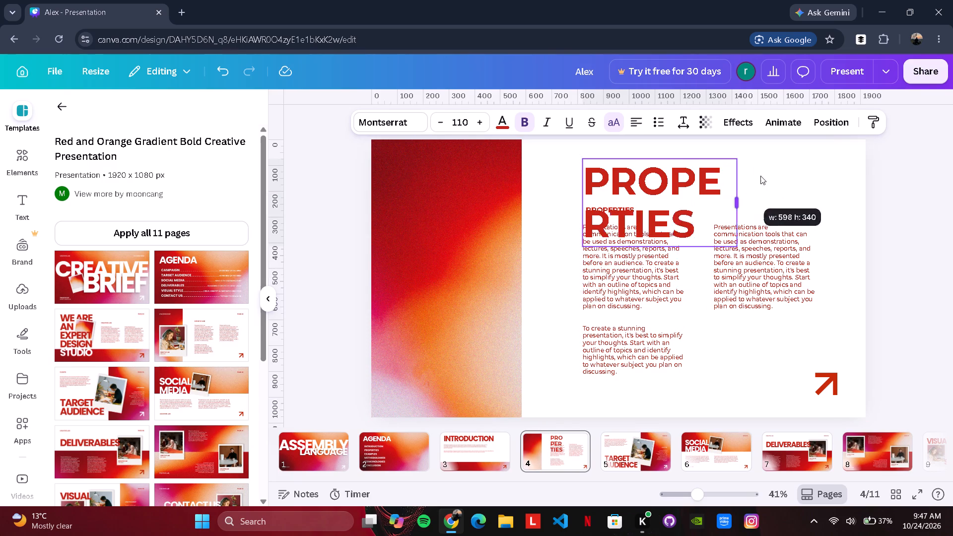
drag(760, 176, 855, 142)
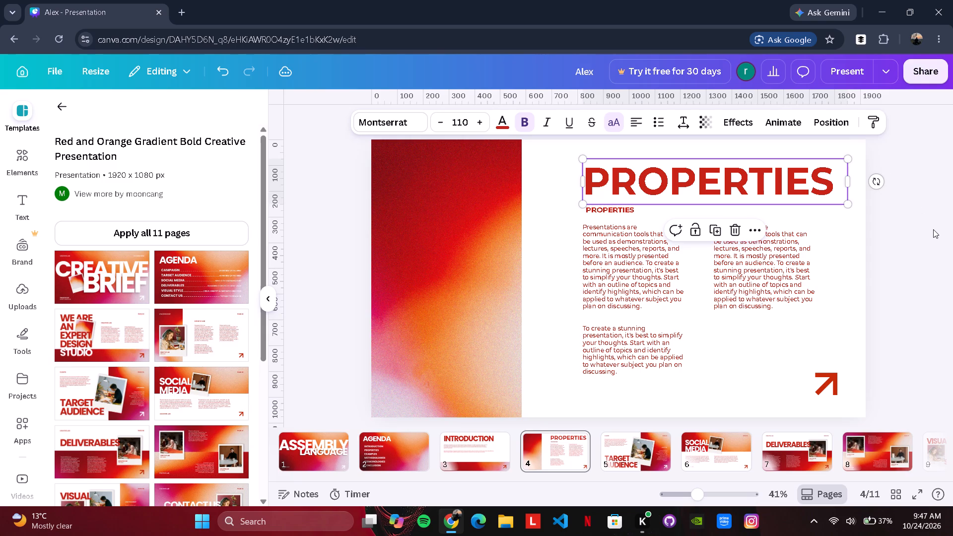
Move the large PROPERTIES heading slightly up, clear of the small duplicate heading below it.
click(933, 229)
drag(750, 194, 749, 188)
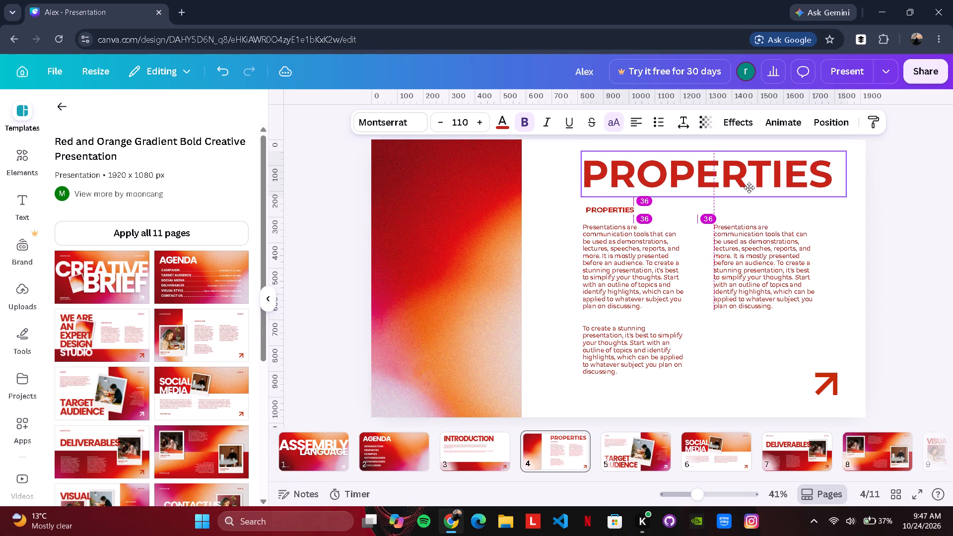
drag(749, 188, 747, 185)
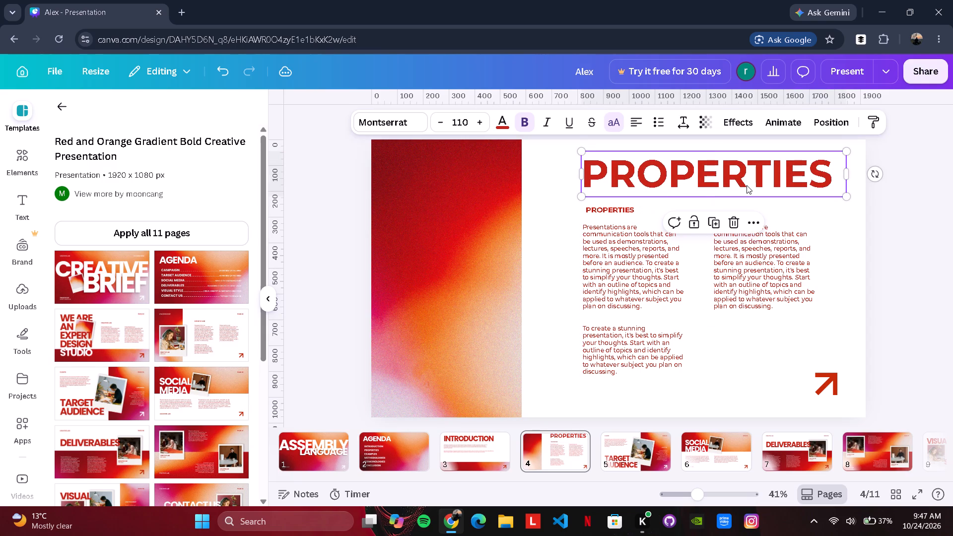
Replace the small PROPERTIES heading above the first paragraph on slide 4 with "MNEMONICS".
double_click(610, 212)
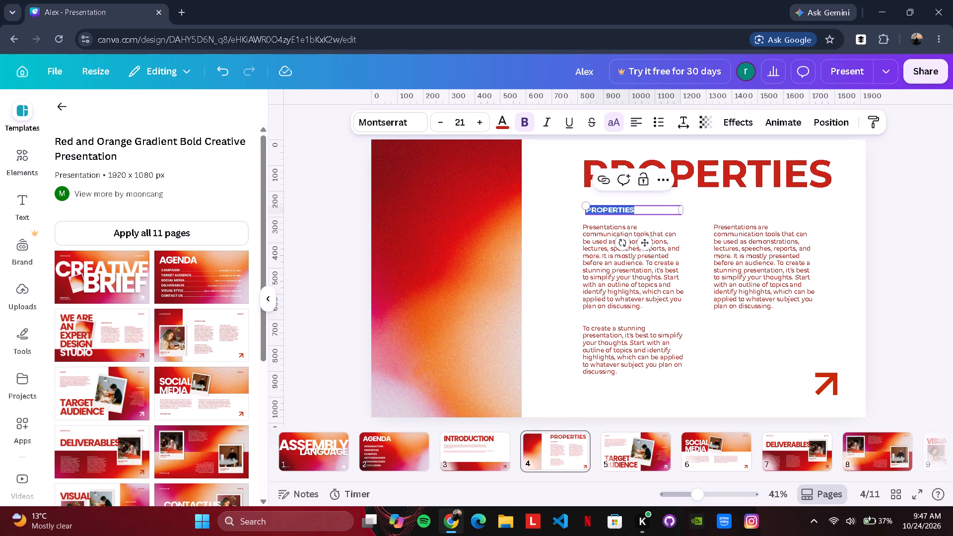
text(mne)
text(mo)
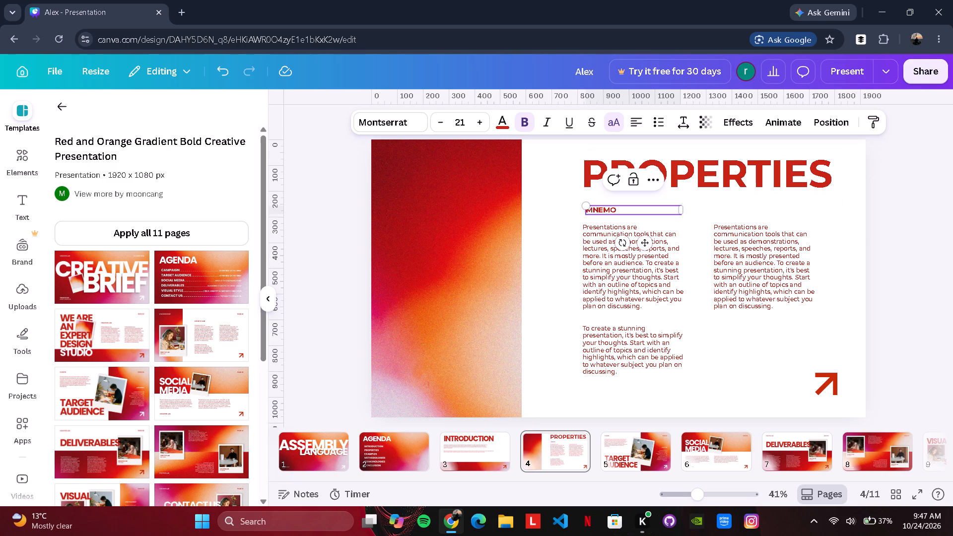
text(nics)
Increase the MNEMONICS subheading's font size to 33.
click(484, 120)
click(484, 120)
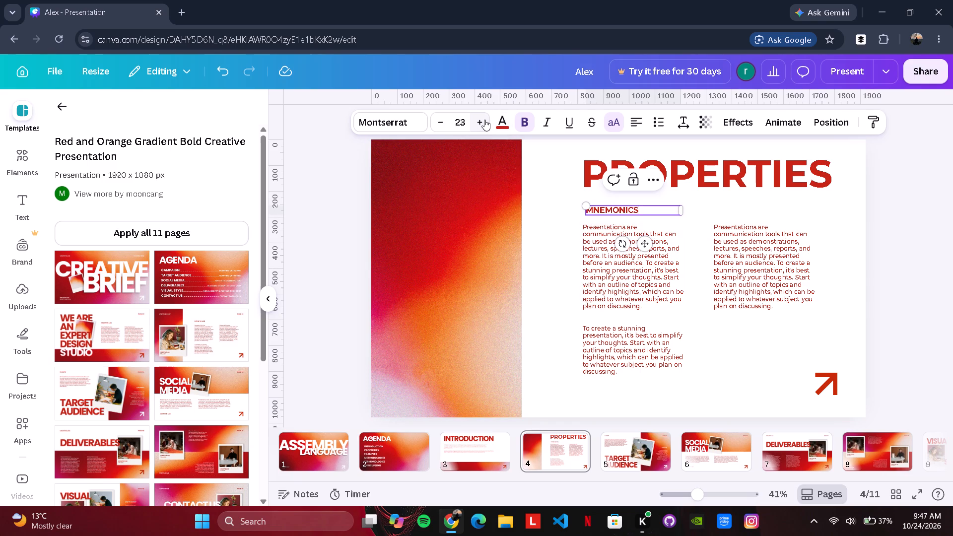
click(484, 120)
click(484, 120)
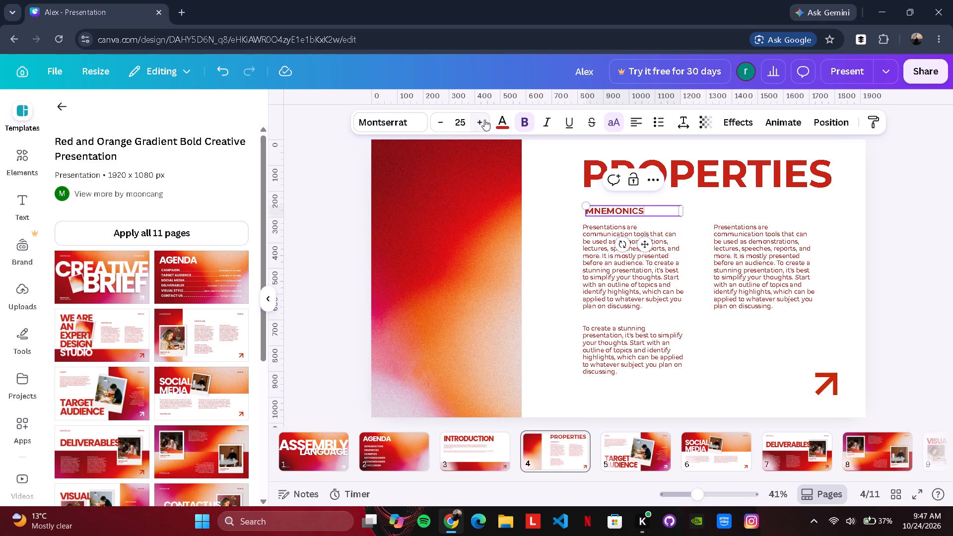
click(484, 120)
click(484, 120)
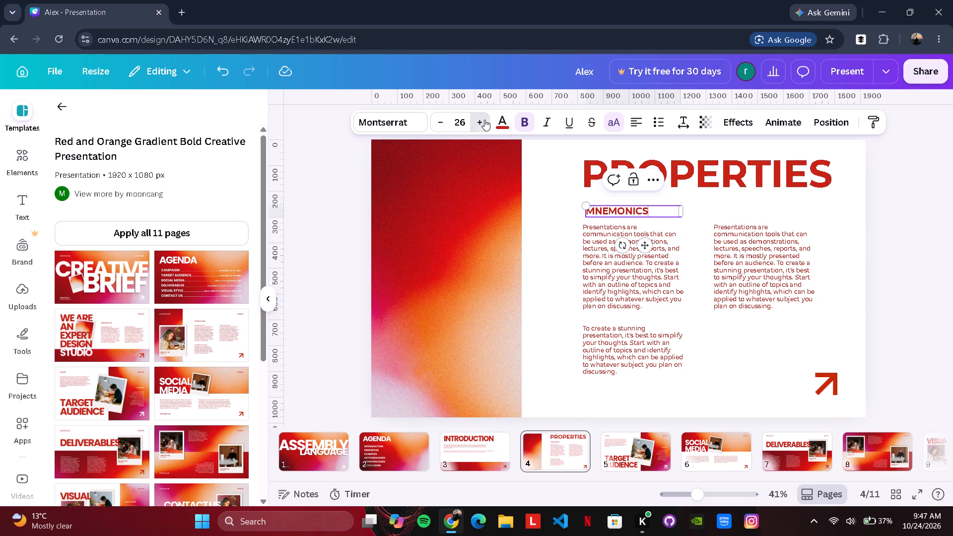
click(484, 120)
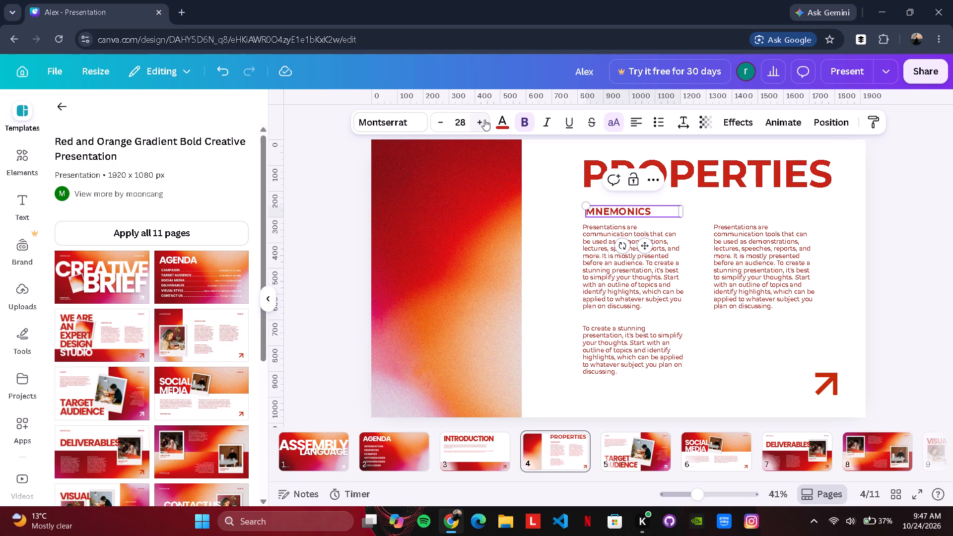
click(484, 120)
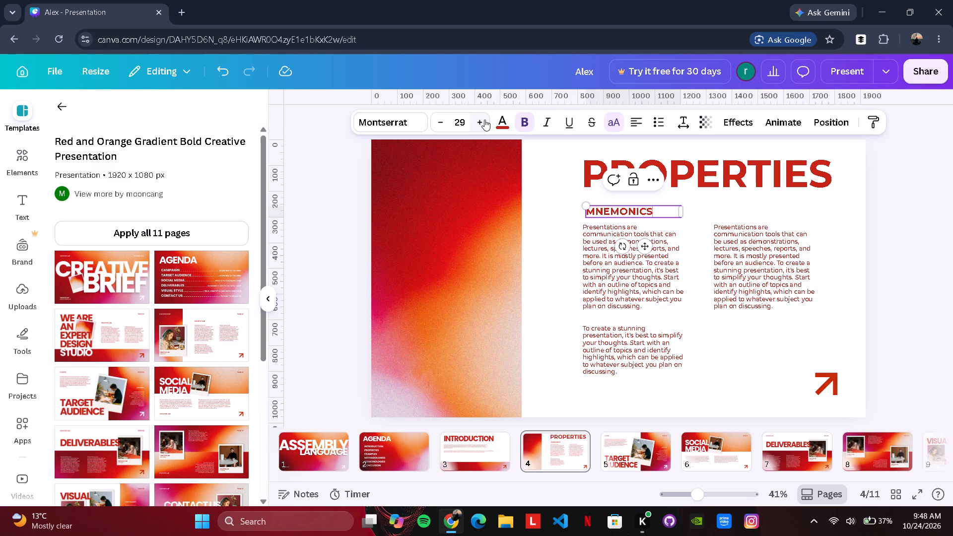
click(484, 120)
double_click(484, 120)
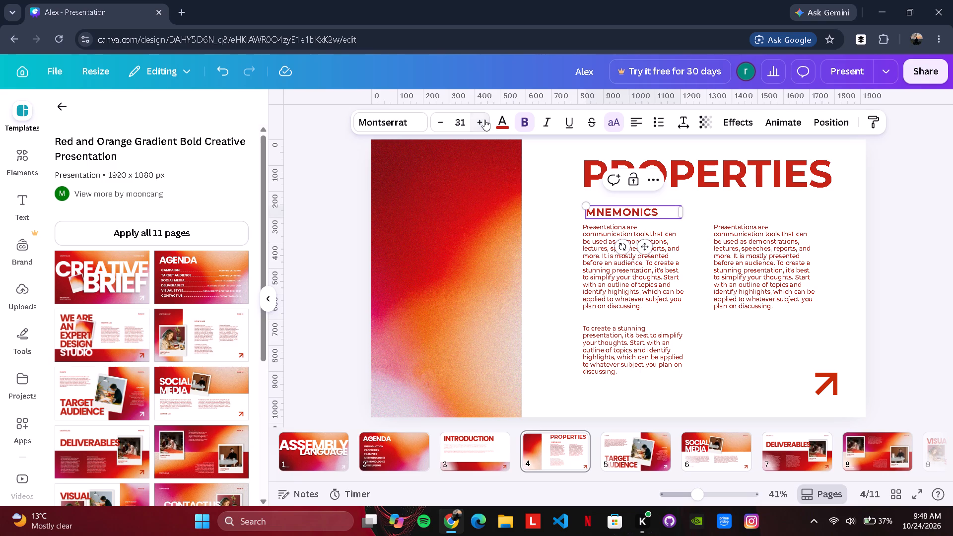
click(484, 120)
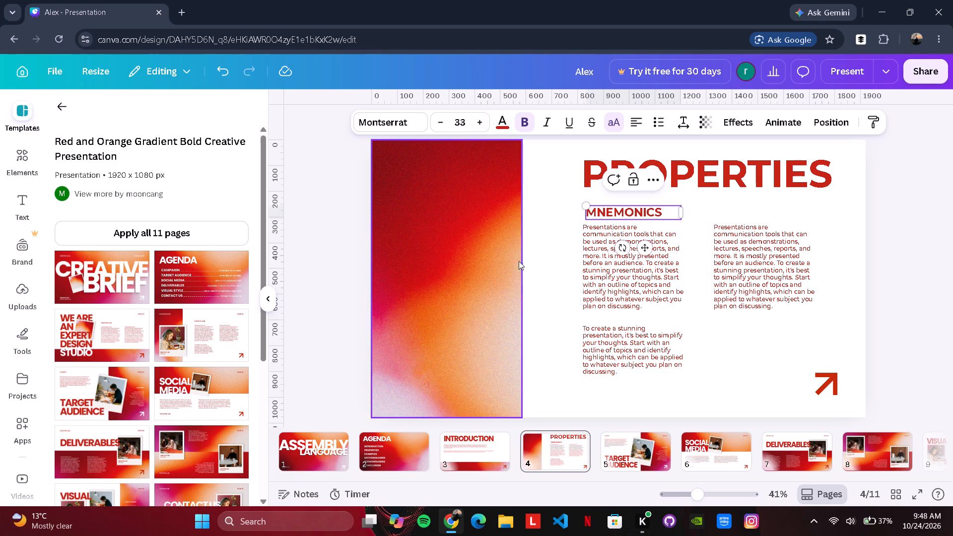
Replace the paragraph under MNEMONICS with "Mnemonics are short instructions names used to make an machine code easily understandable.".
click(618, 267)
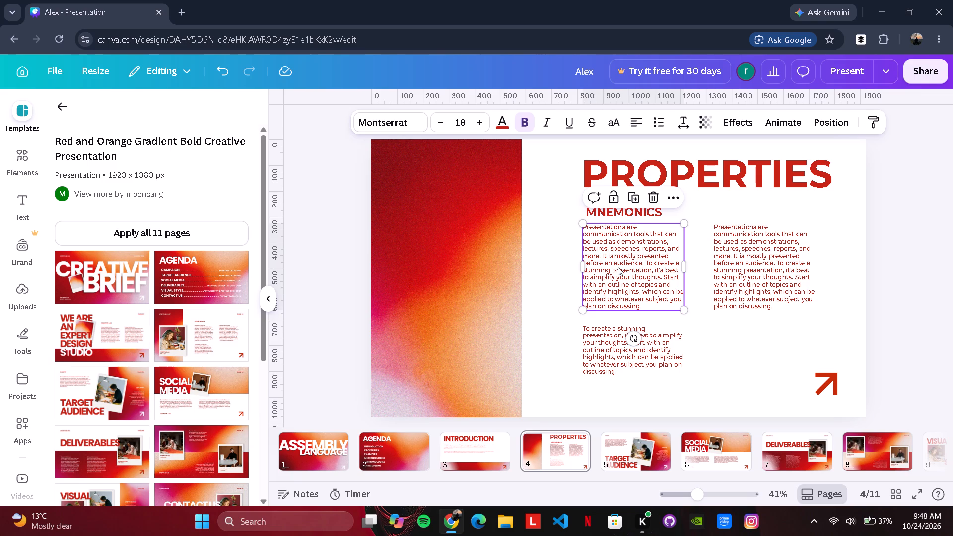
click(628, 288)
text(Mne)
text(monics)
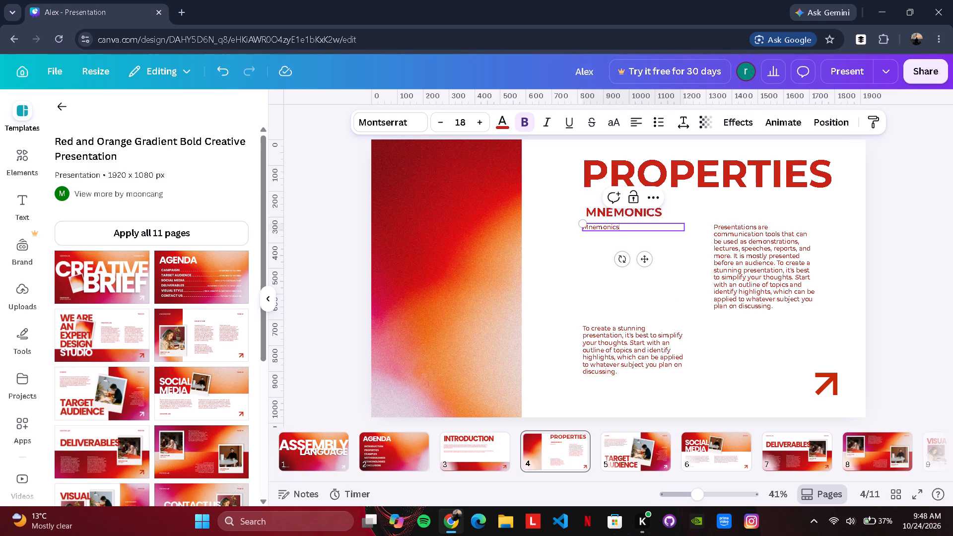
key(space)
text(are short)
key(space)
text(instructions)
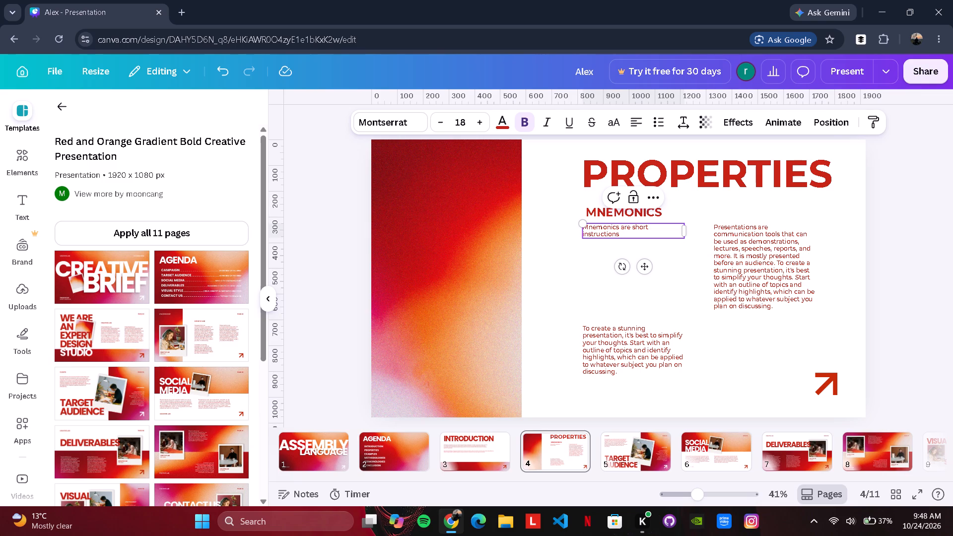
key(space)
text(names)
key(space)
text(used)
key(space)
key(alt+t)
key(o)
key(BackSpace)
text(to make an)
key(space)
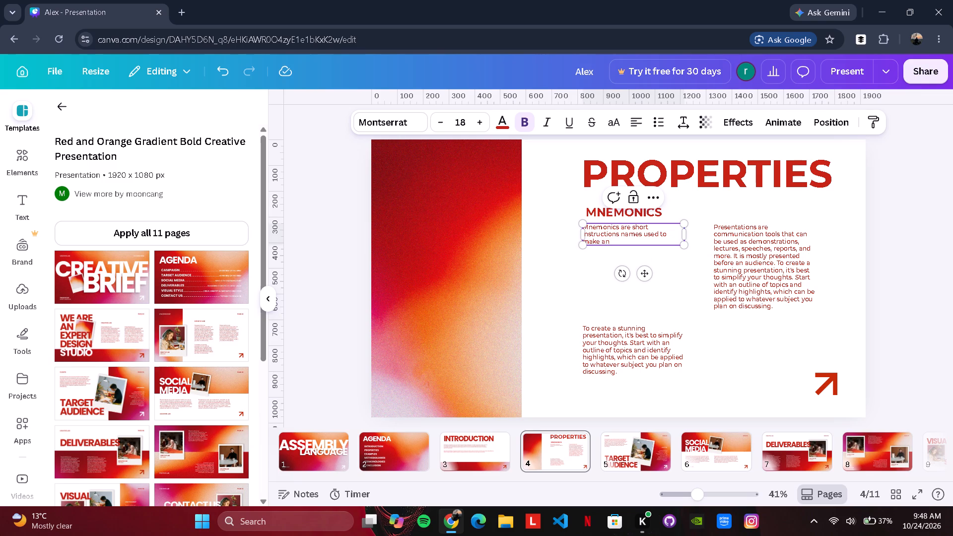
text(machine code)
key(space)
text(easily understandable)
key(period)
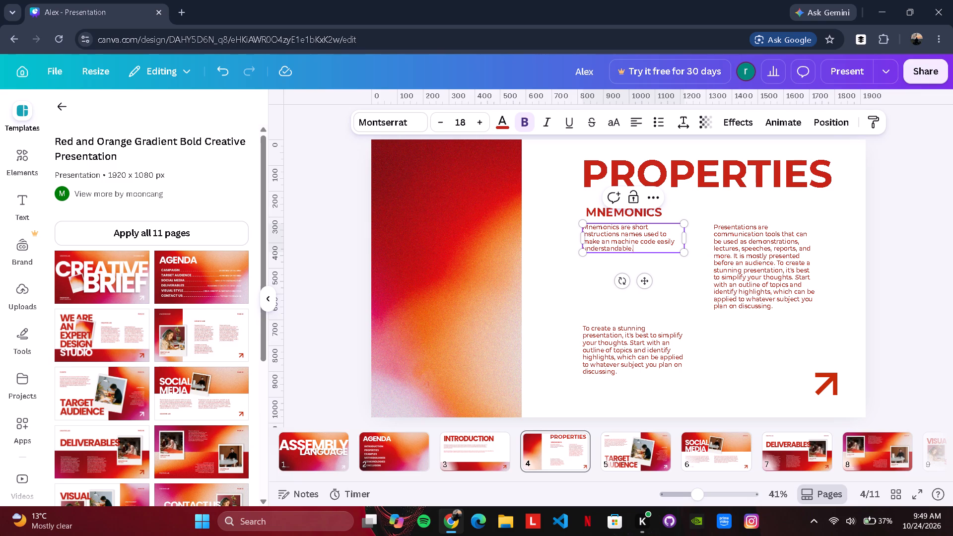
Append "For Example,MOV means move data, ADD means add values, and SUB means substract values" to the MNEMONICS paragraph.
text(For)
key(space)
text(Example)
key(comma)
text(MOV)
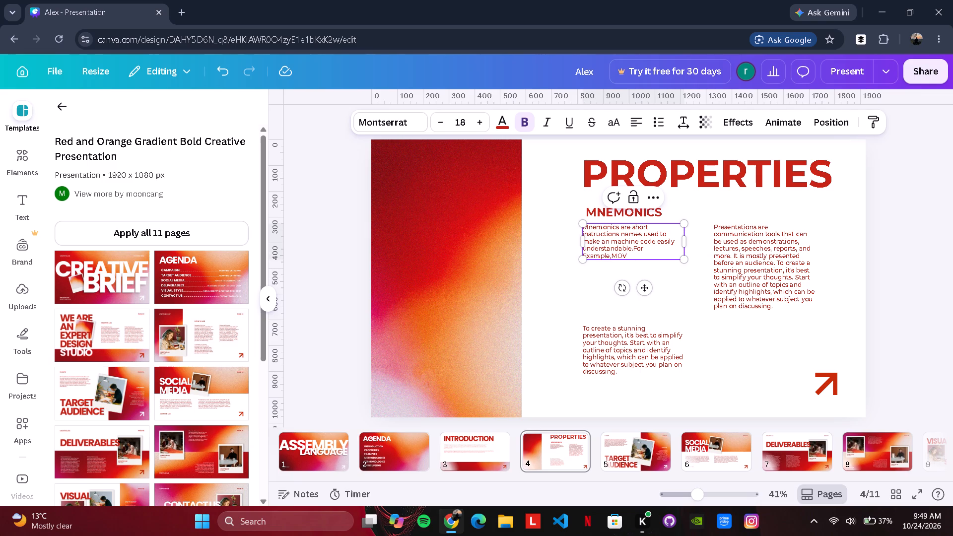
key(space)
text(means)
key(space)
text(move data)
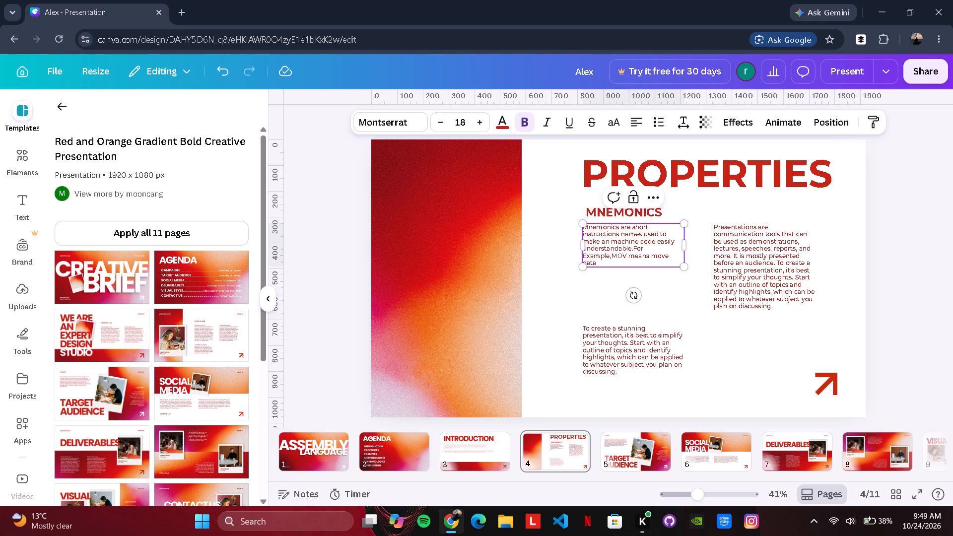
text(, ADD)
key(space)
text(means)
key(space)
text(add)
key(space)
text(values)
text(,)
key(space)
text(and)
key(space)
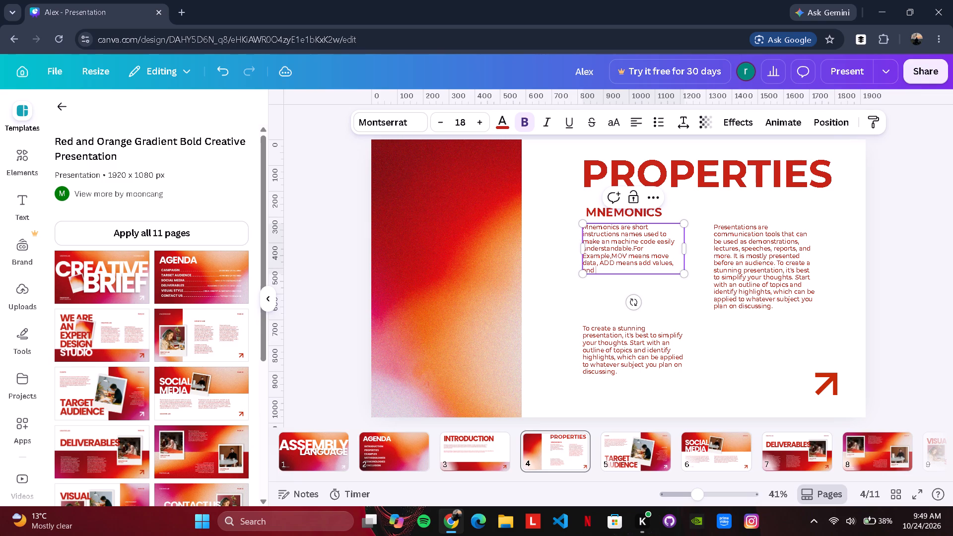
text(SUB)
key(space)
text(means)
key(space)
text(substract)
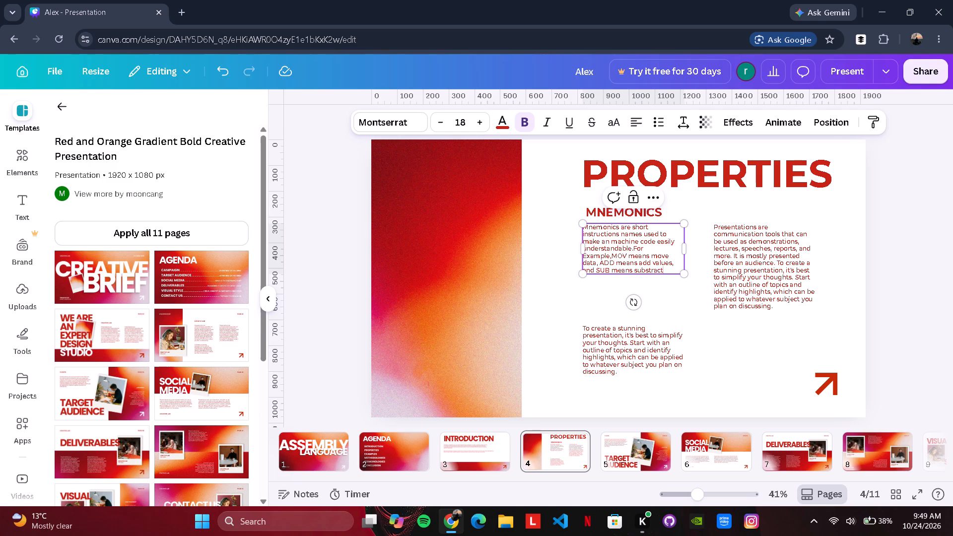
key(space)
text(values)
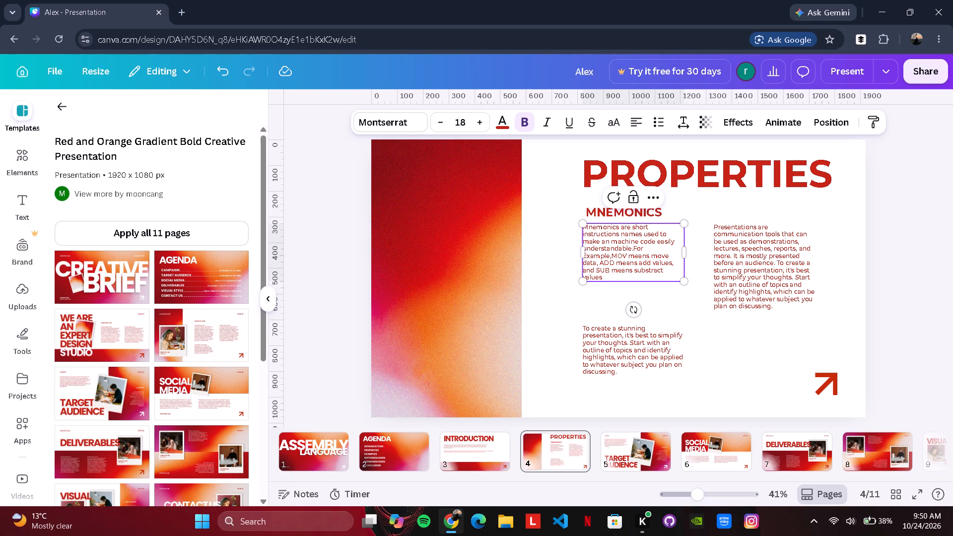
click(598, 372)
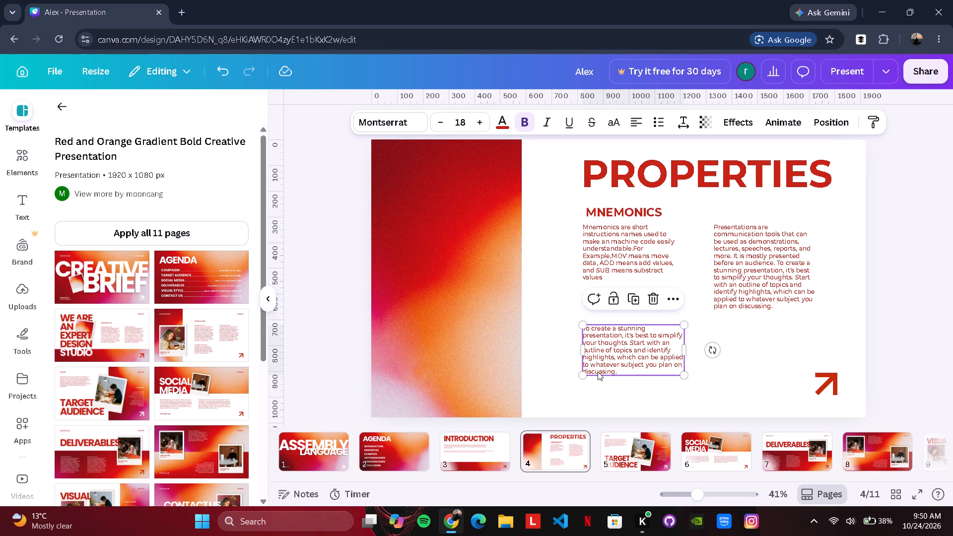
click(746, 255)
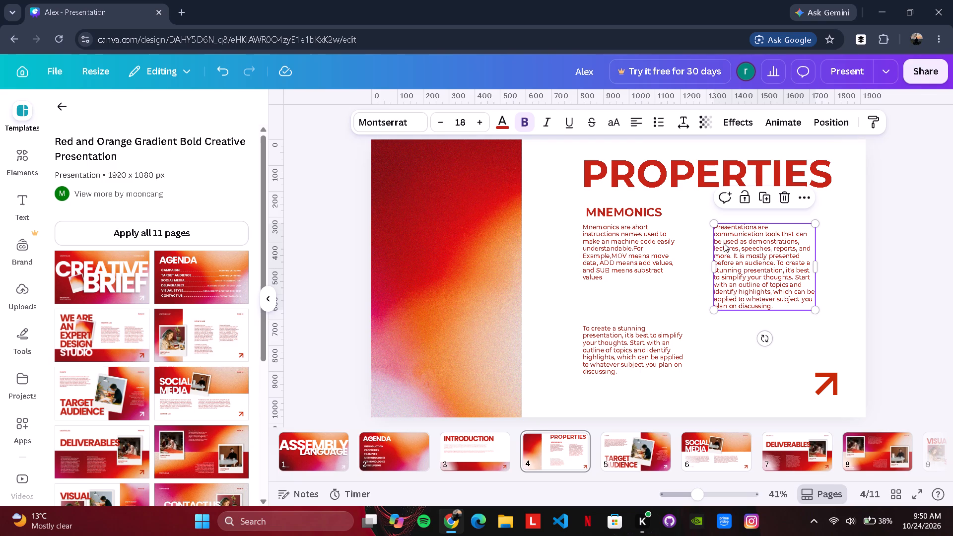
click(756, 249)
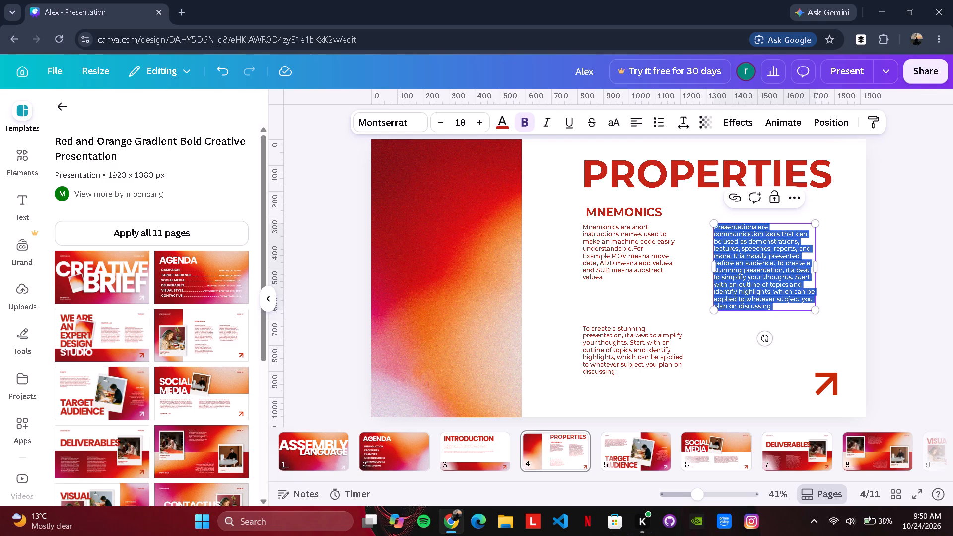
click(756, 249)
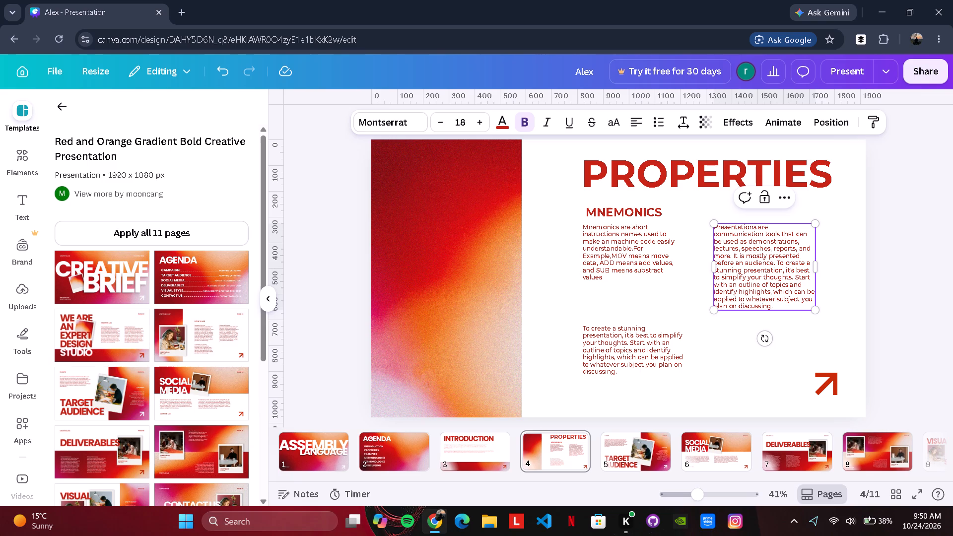
Duplicate the MNEMONICS subheading and place the copy above the second-column paragraph, level with the original.
click(644, 209)
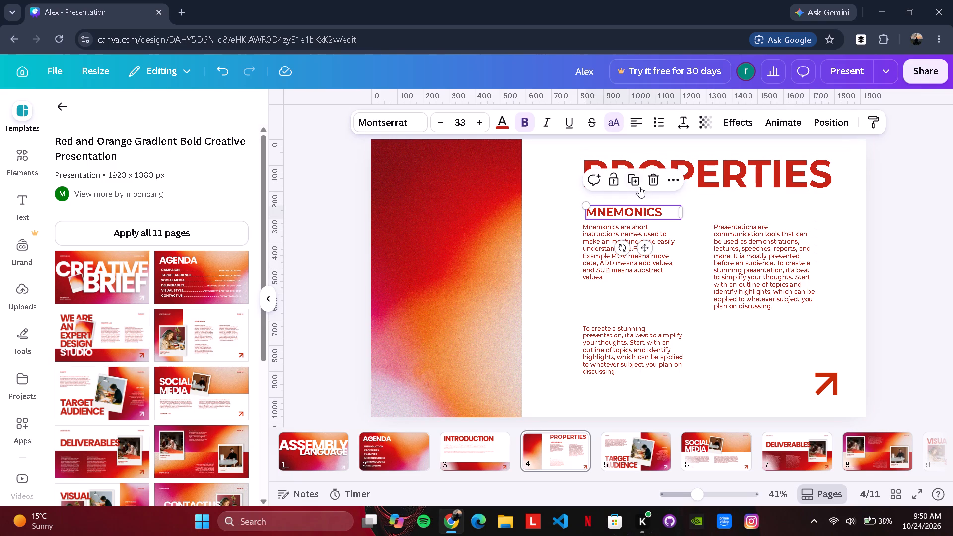
click(639, 186)
drag(657, 263, 721, 248)
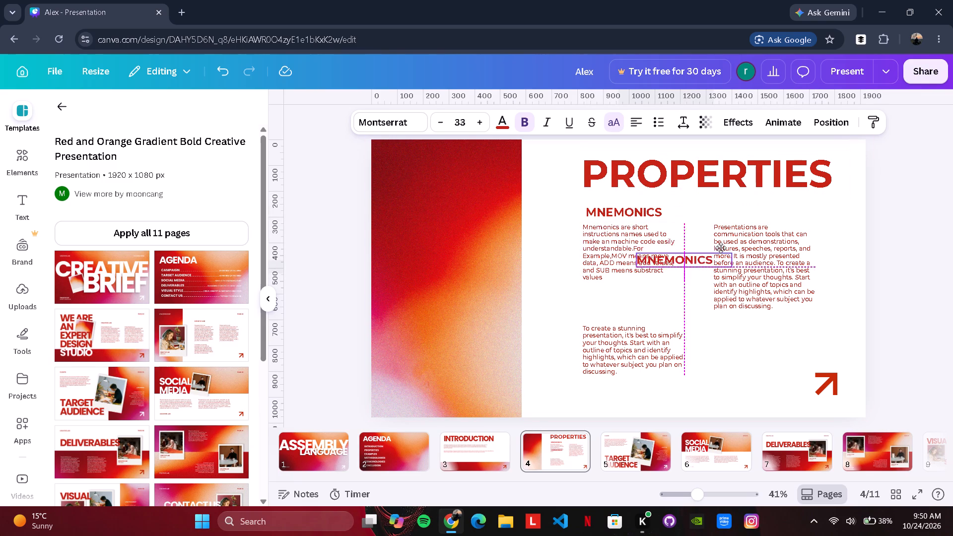
drag(721, 248, 779, 204)
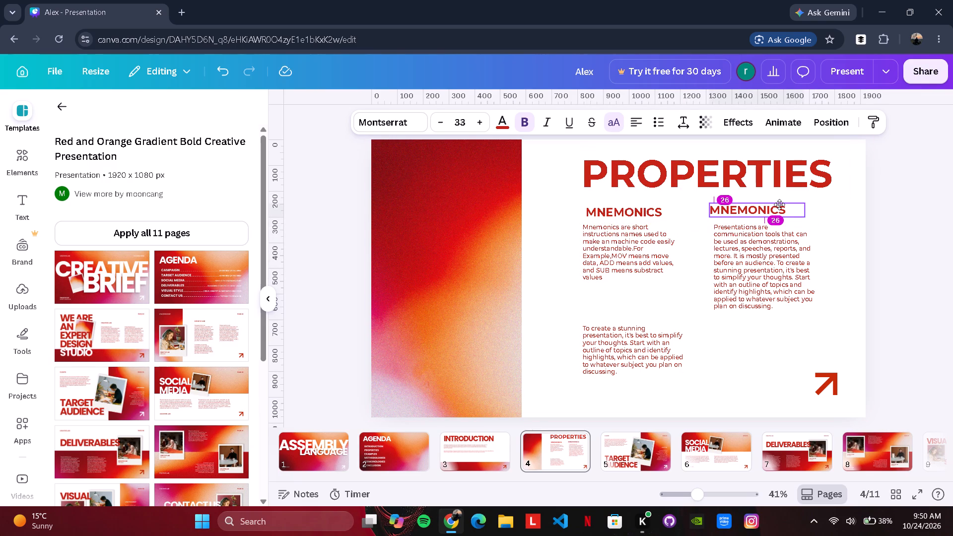
drag(779, 204, 775, 204)
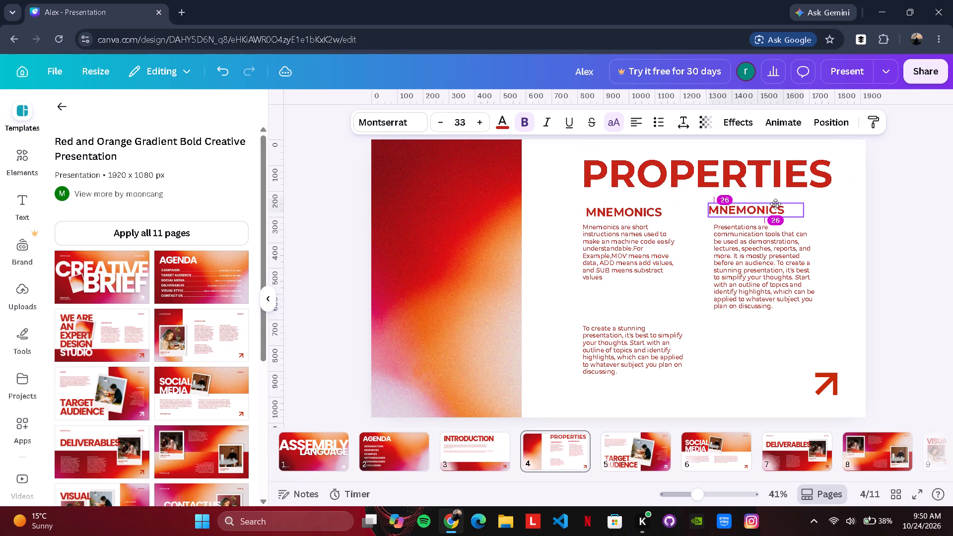
drag(775, 204, 775, 210)
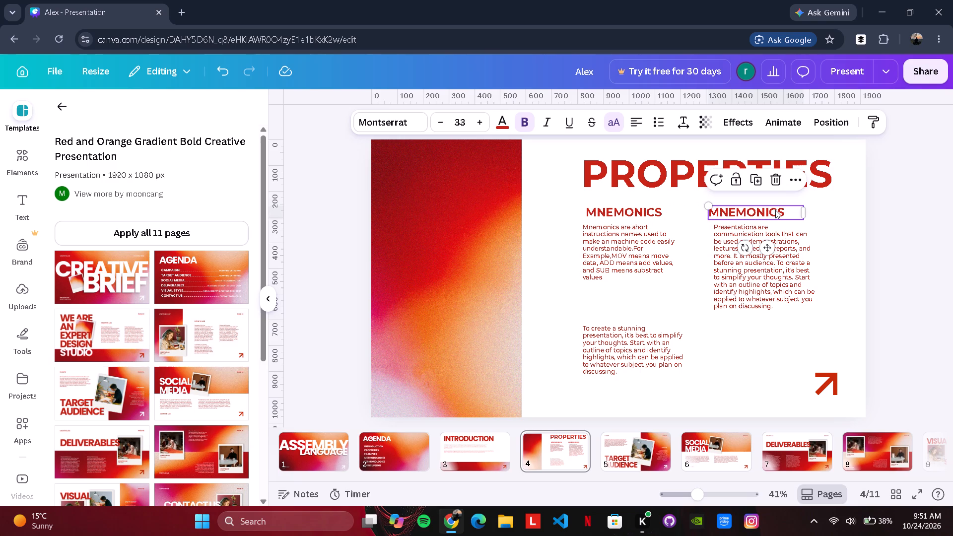
Change the copied subheading's text to "processor specific" and widen its text box so it fits on one line.
click(791, 212)
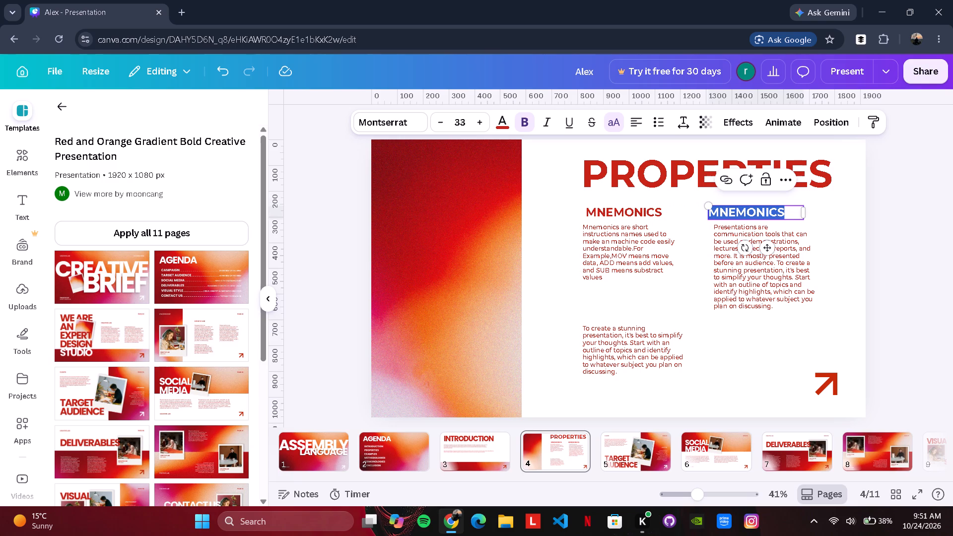
text(processor spec)
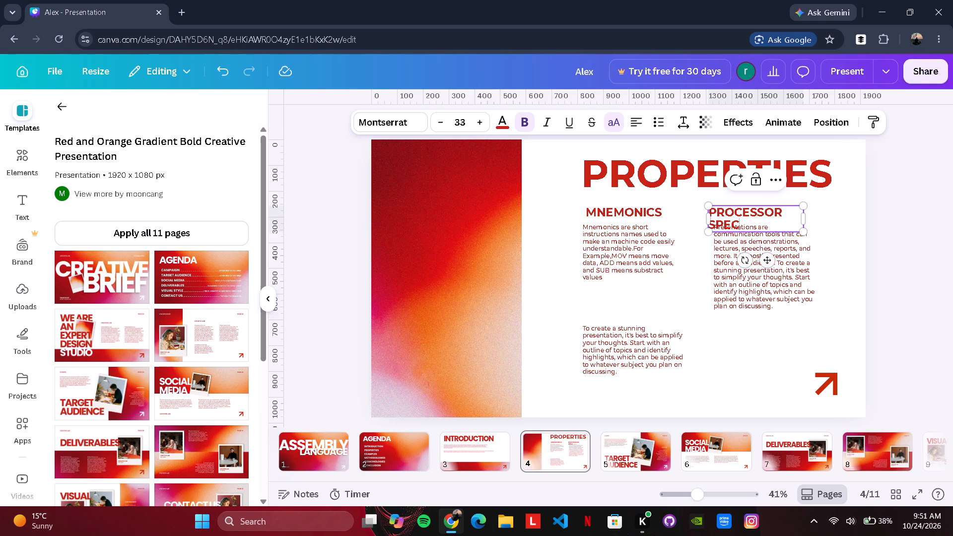
text(ific)
drag(807, 222, 858, 217)
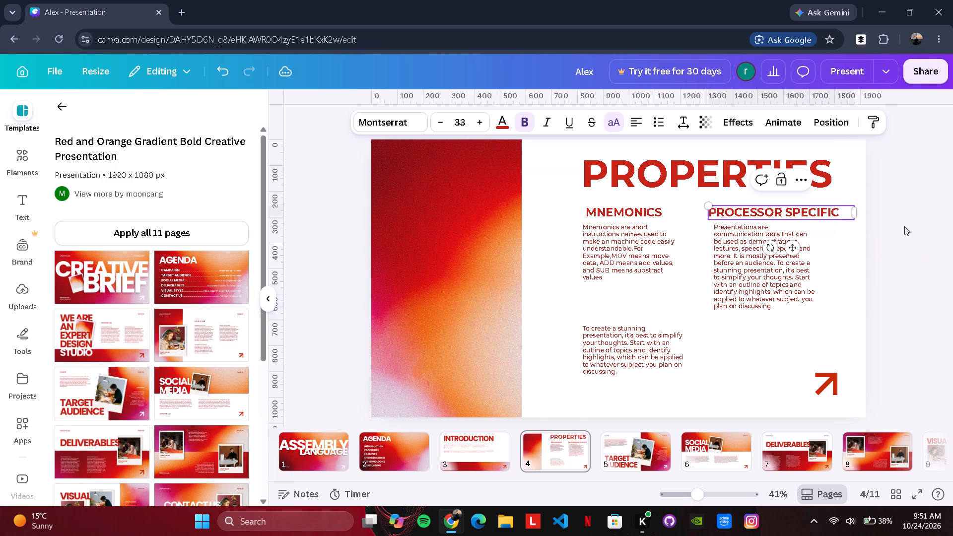
click(904, 226)
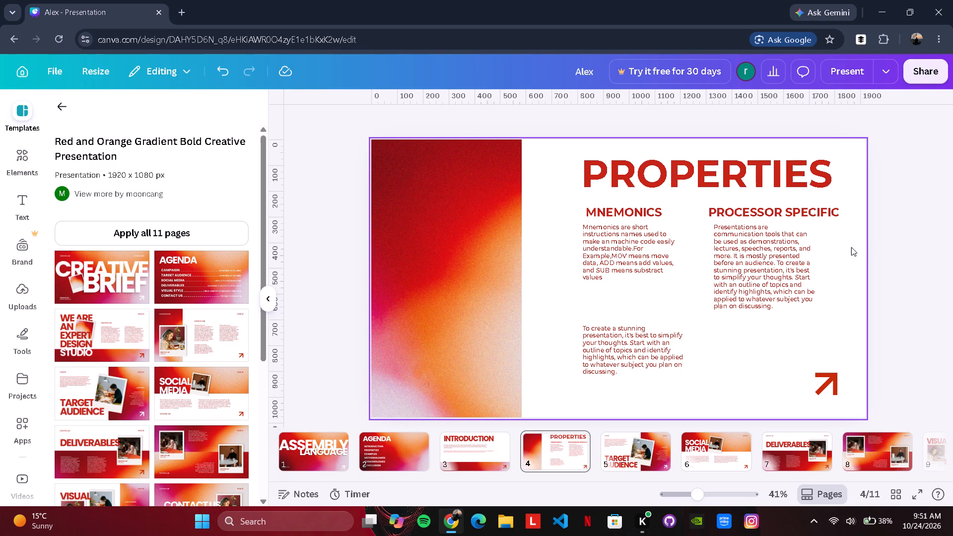
Replace the paragraph under PROCESSOR SPECIFIC with "Assembly language is closely related to a processor's instruction set".
click(822, 258)
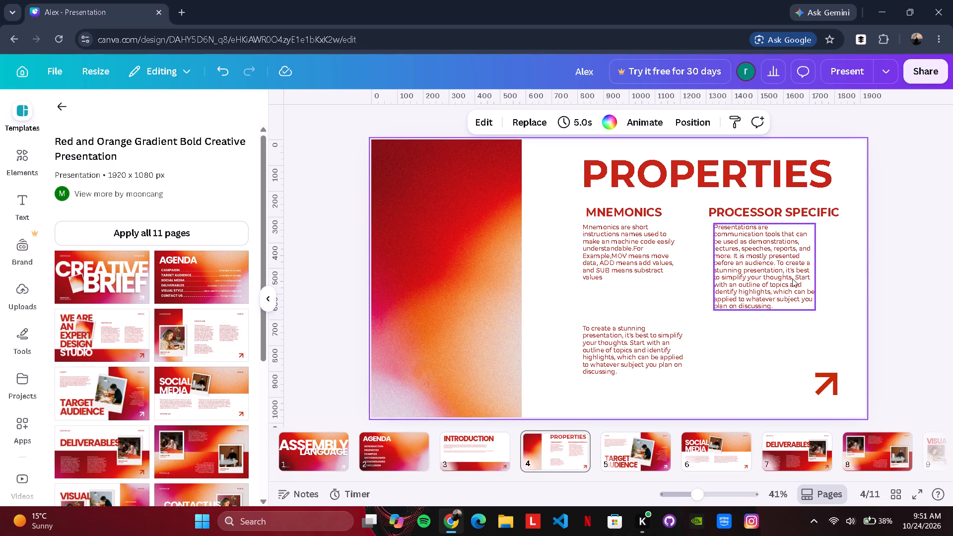
double_click(775, 274)
key(shift+a)
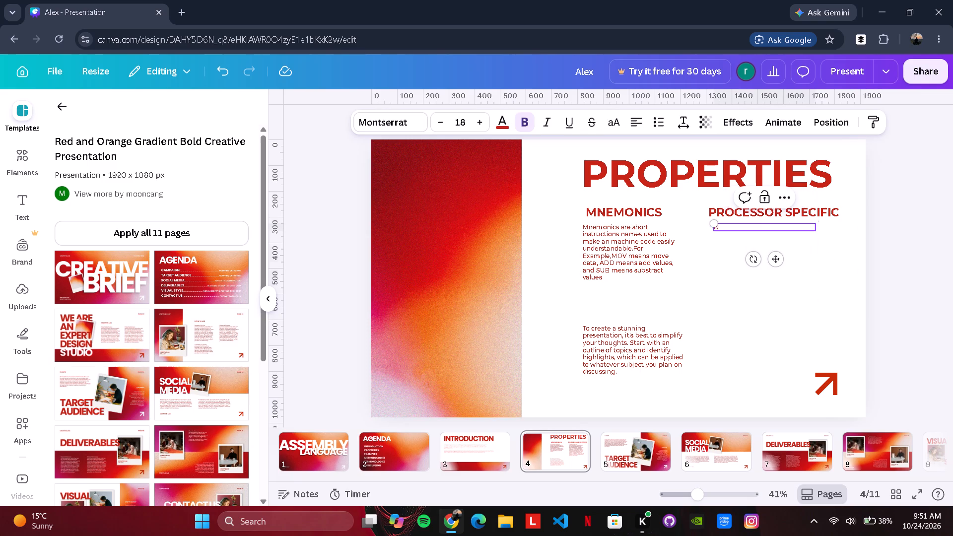
text(ssembly)
key(space)
text(language)
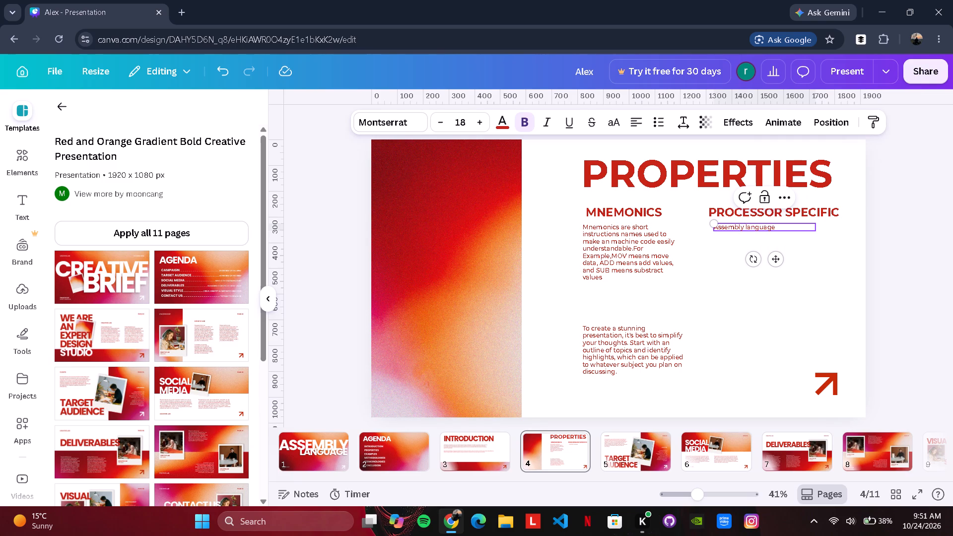
key(space)
text(is closely)
key(space)
text(related)
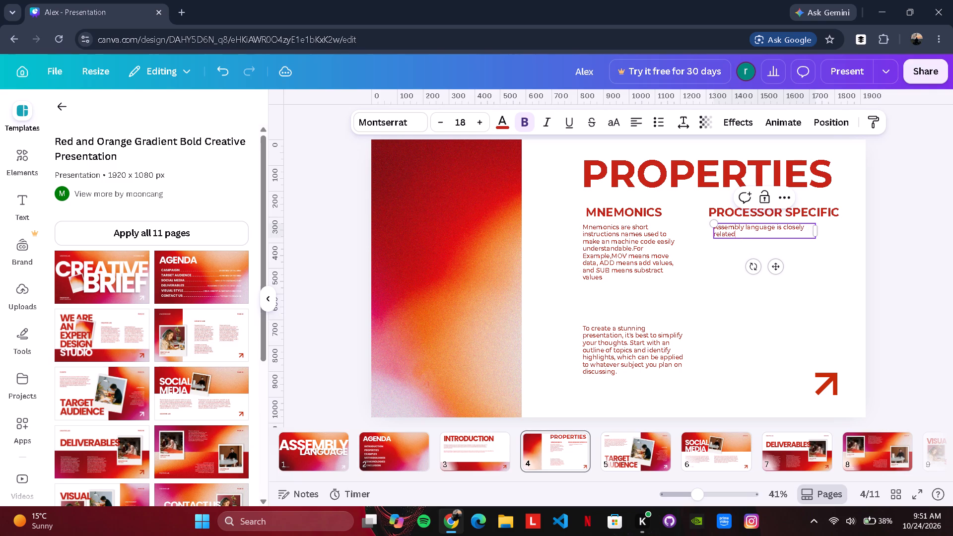
key(space)
text(to a processor's)
key(space)
text(instruction)
key(space)
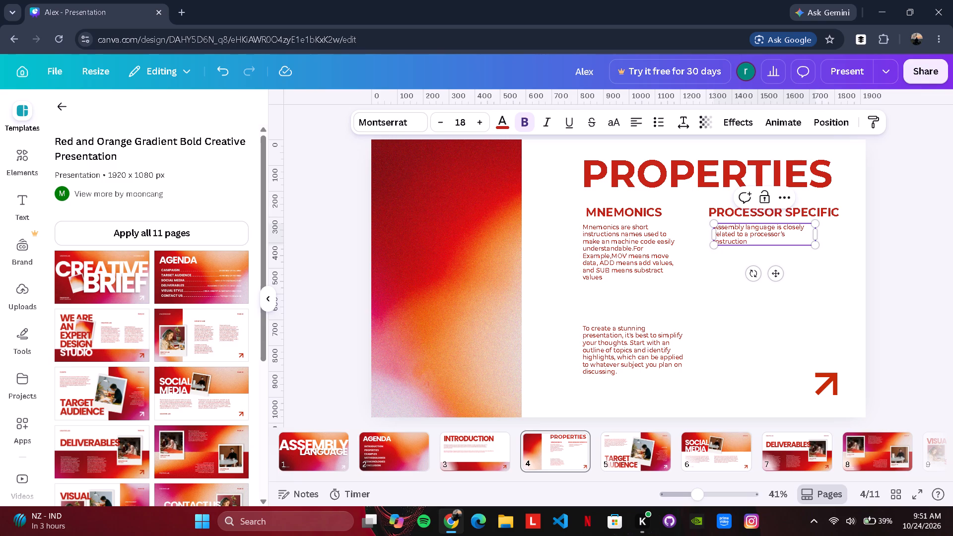
text(set)
Append ".which means code written in one assembly language may not run on another architecture" to the PROCESSOR SPECIFIC paragraph.
text(.which means)
key(space)
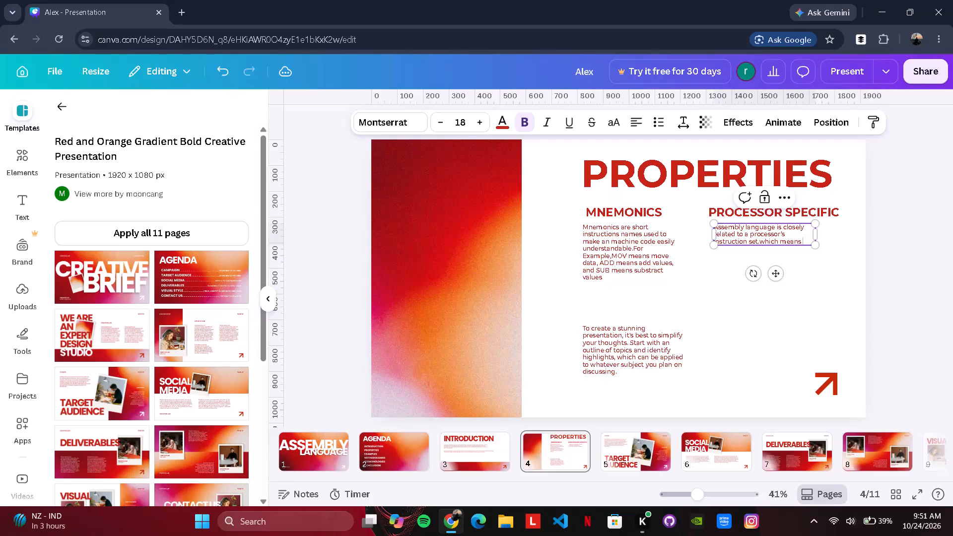
text(code written in one assembly)
key(space)
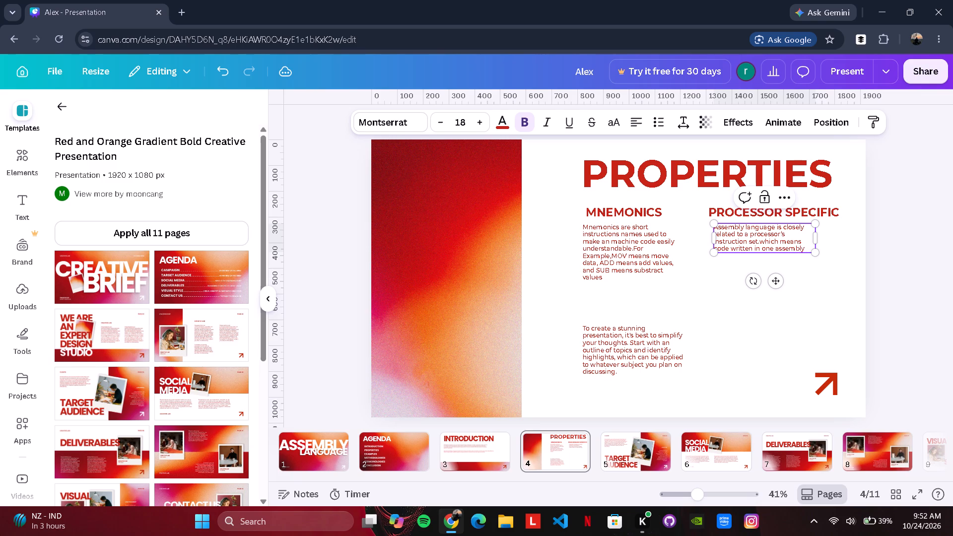
text(language may not be)
key(space)
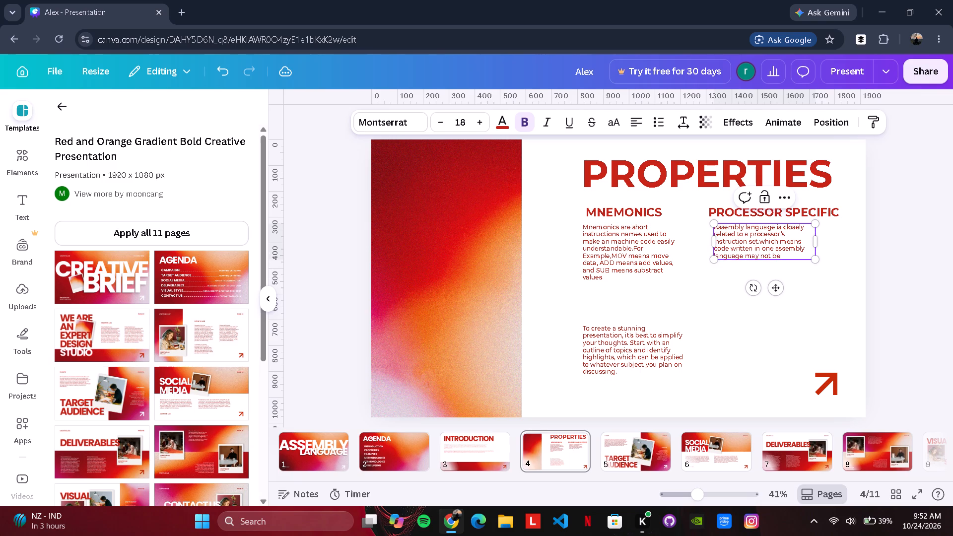
key(w)
key(BackSpace)
key(BackSpace)
key(BackSpace)
key(BackSpace)
text(run)
key(space)
key(o)
text(n)
key(space)
text(another)
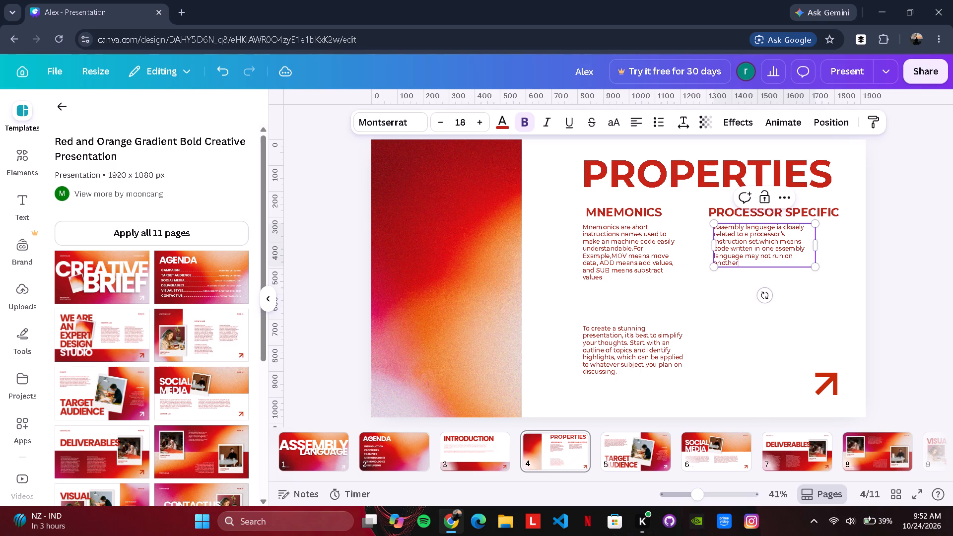
text(architecture)
key(space)
Insert the missing space between "another" and "architecture" in the PROCESSOR SPECIFIC paragraph, and add a space at its end.
key(Left)
key(Left)
key(Left)
key(Left)
key(Left)
key(Left)
key(Left)
key(Left)
key(Left)
key(Left)
key(Left)
key(Left)
key(Left)
key(space)
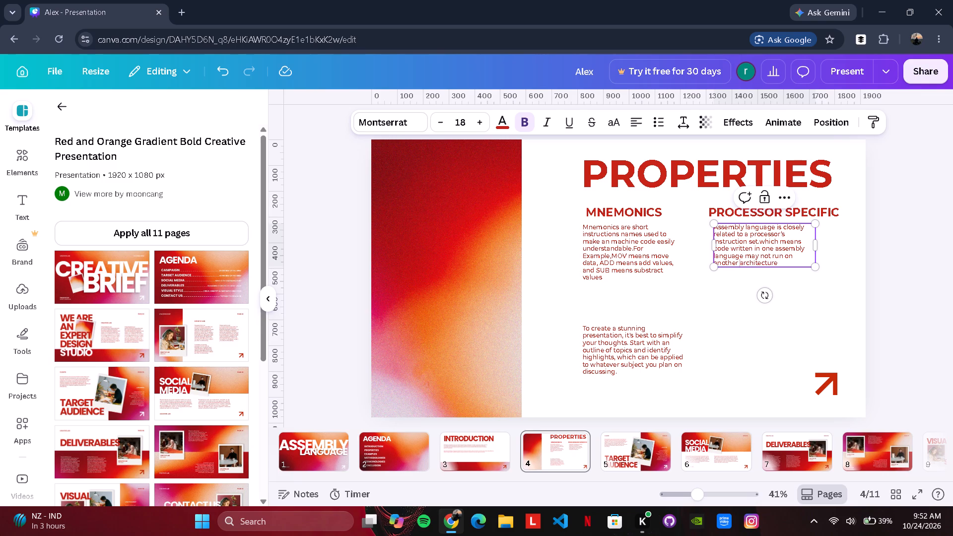
key(Right)
key(Right)
key(Right)
key(Right)
key(Right)
key(Right)
key(Right)
key(Right)
key(Right)
key(Right)
key(Right)
key(Right)
key(space)
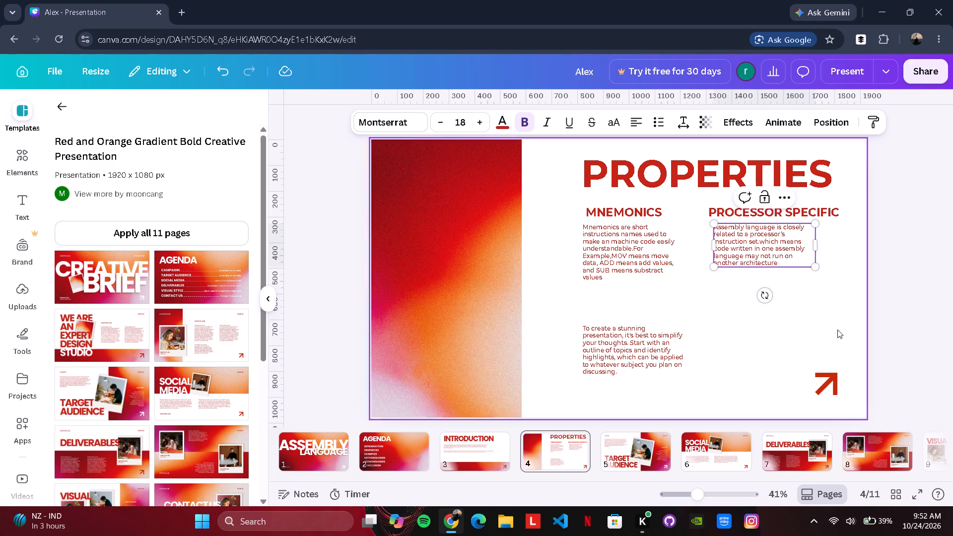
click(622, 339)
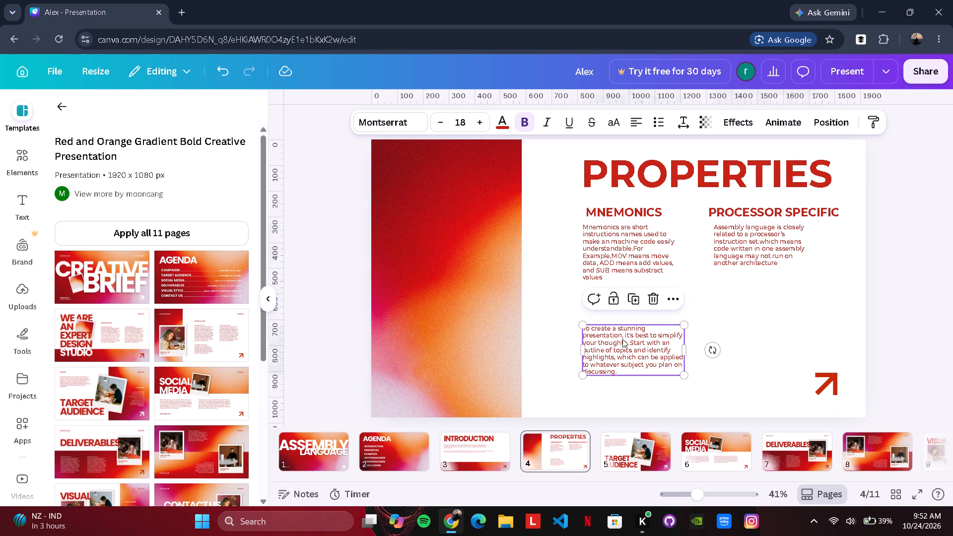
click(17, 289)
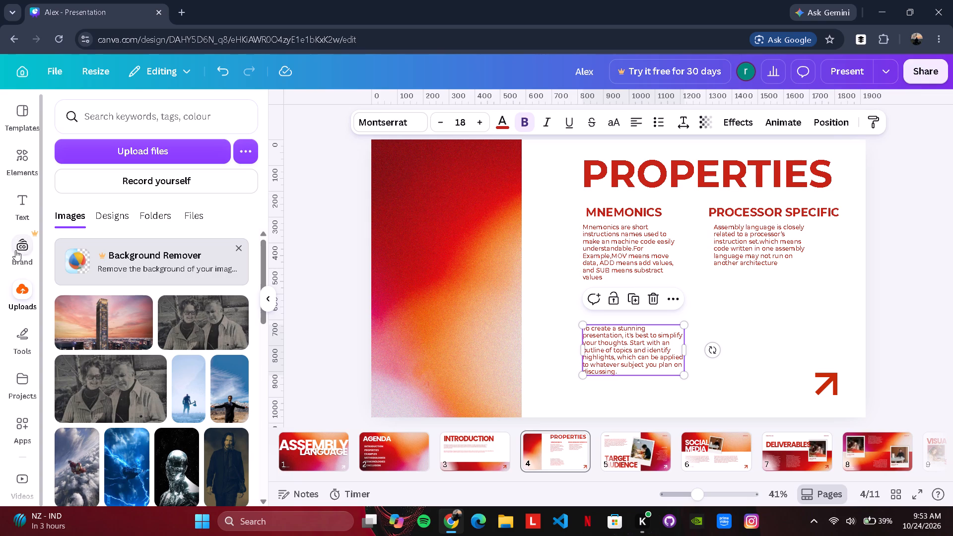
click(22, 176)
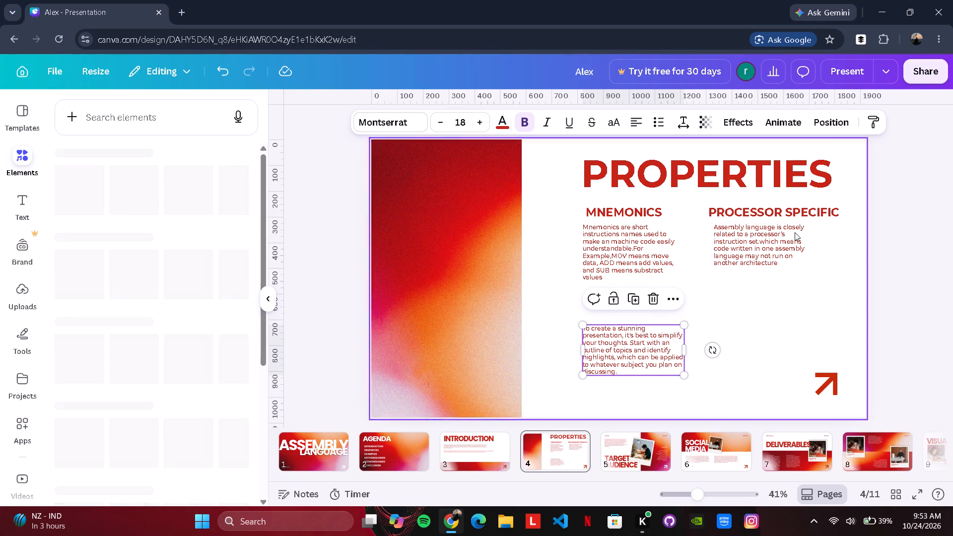
Append ".because assembly language is an processor specific language." to the end of the PROCESSOR SPECIFIC paragraph.
click(765, 251)
click(780, 263)
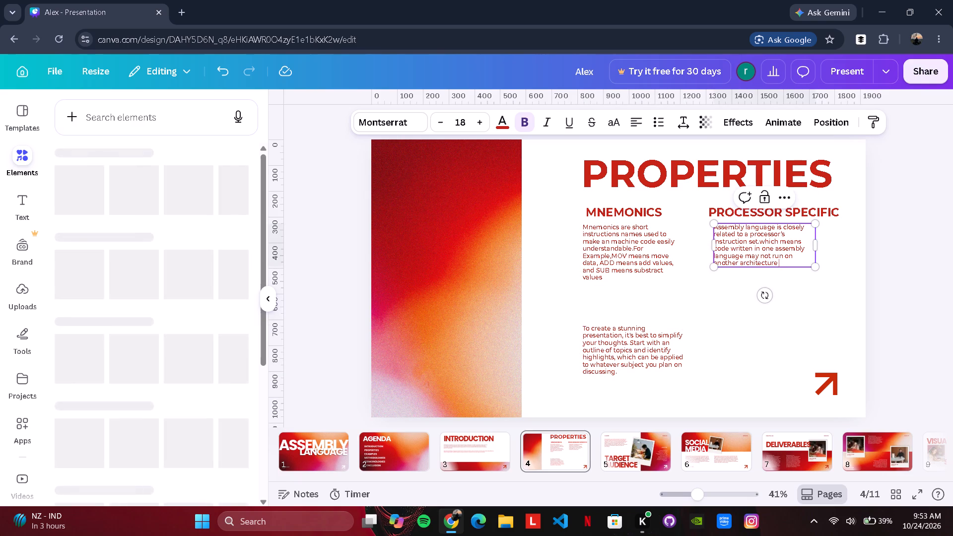
key(period)
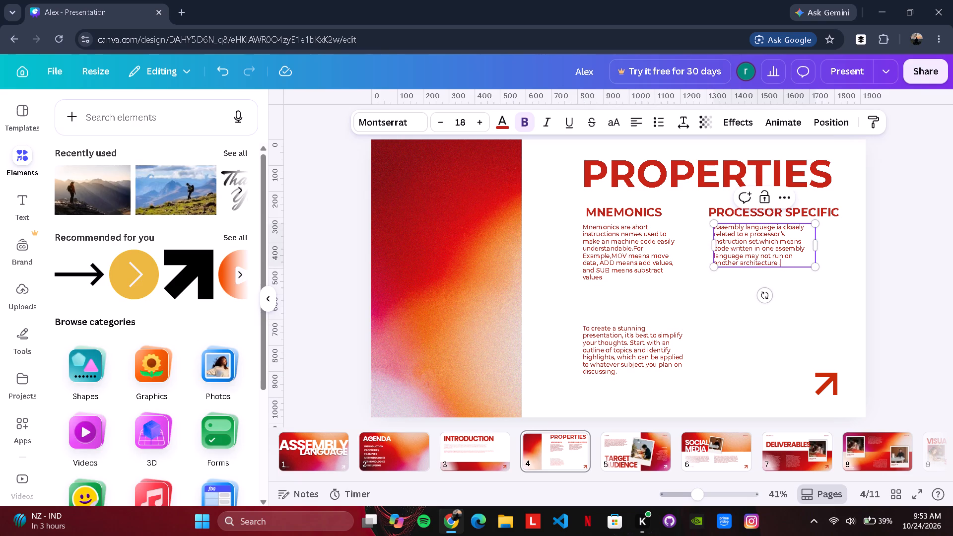
text(be)
text(cause assembly language is an proce)
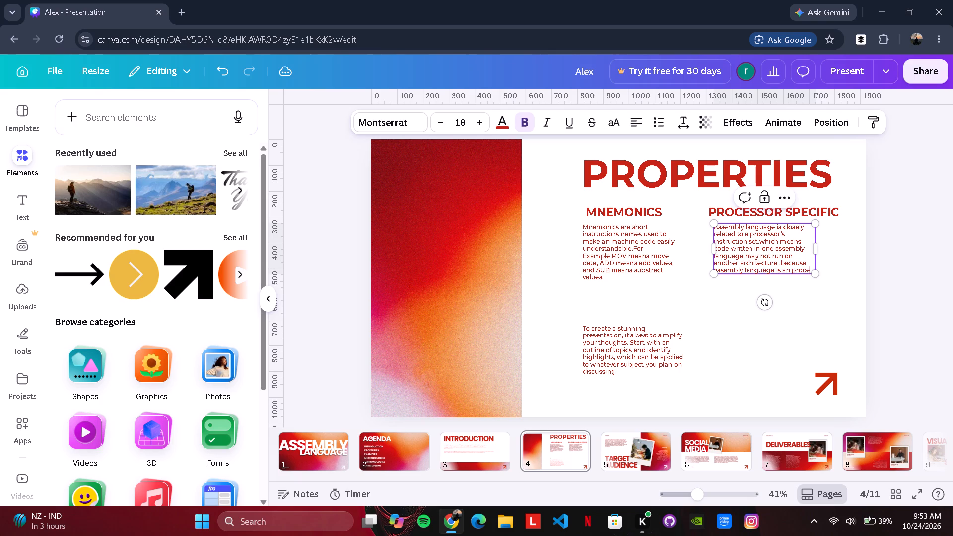
text(ssor specific language)
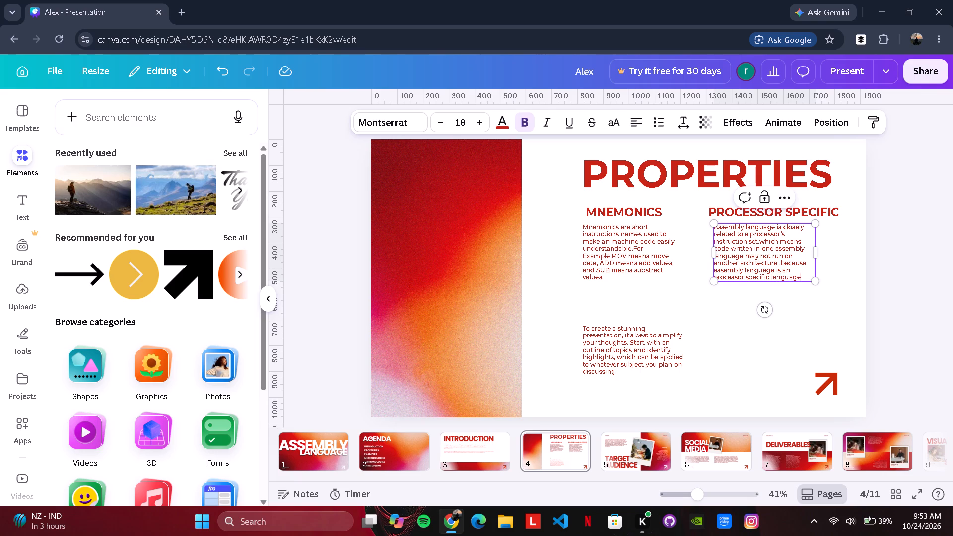
key(period)
click(918, 322)
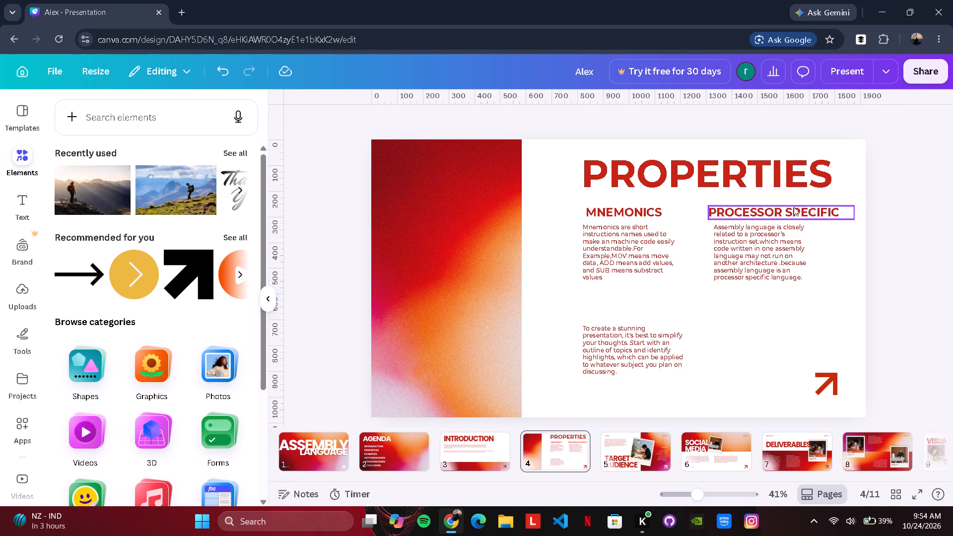
Duplicate the PROCESSOR SPECIFIC heading and place the copy just above the lower placeholder paragraph on the Properties slide.
click(794, 207)
click(788, 183)
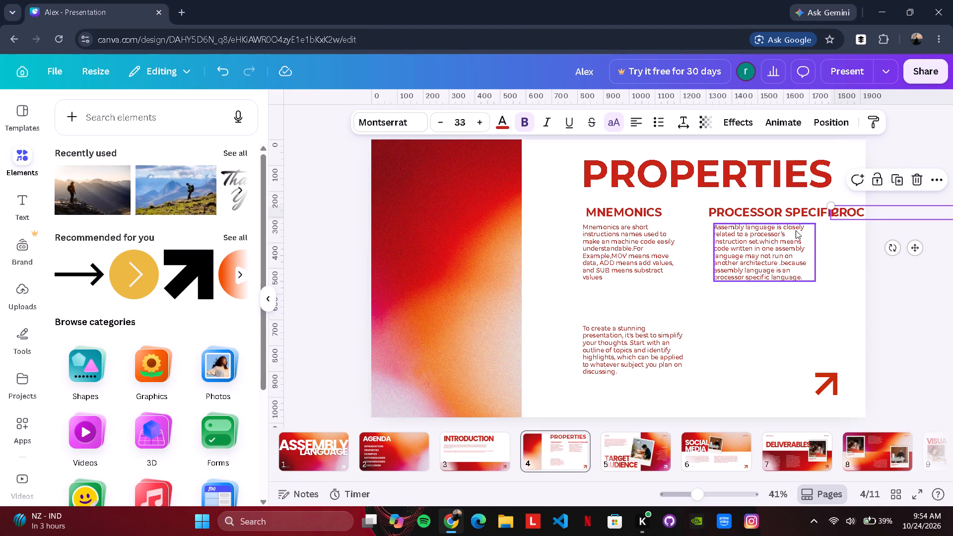
drag(847, 212, 598, 315)
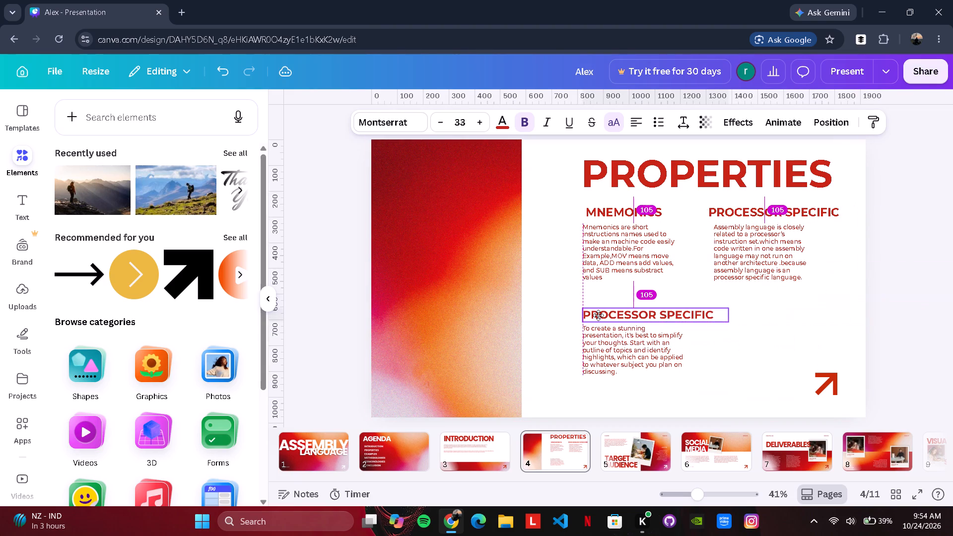
drag(598, 315, 637, 311)
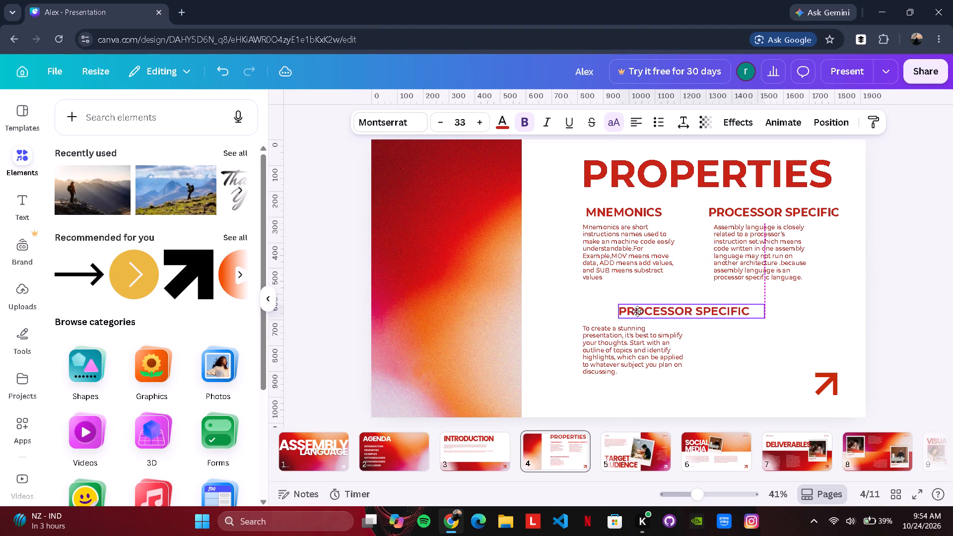
drag(637, 311, 641, 312)
Replace the text of the copied heading with "ASSEMBLER".
click(706, 314)
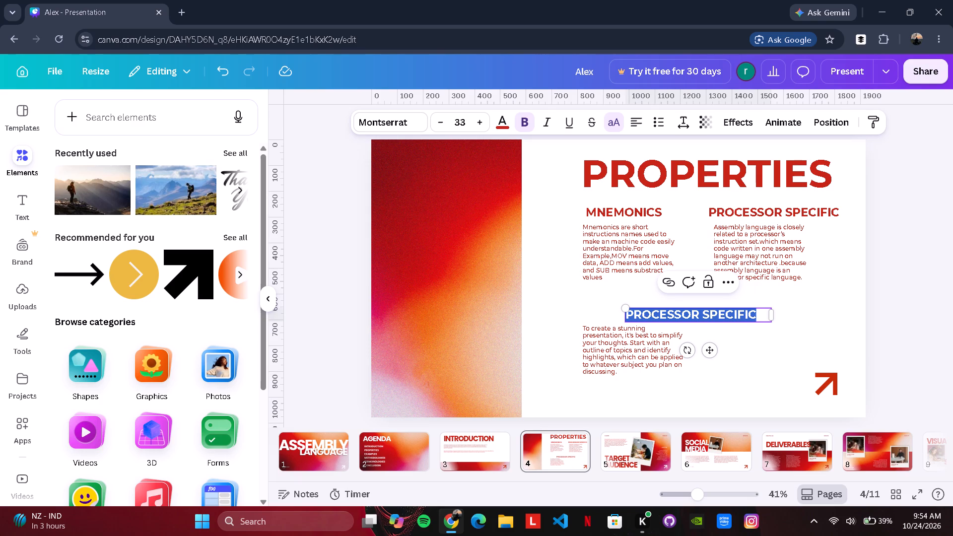
text(ASSEMBLER)
click(936, 314)
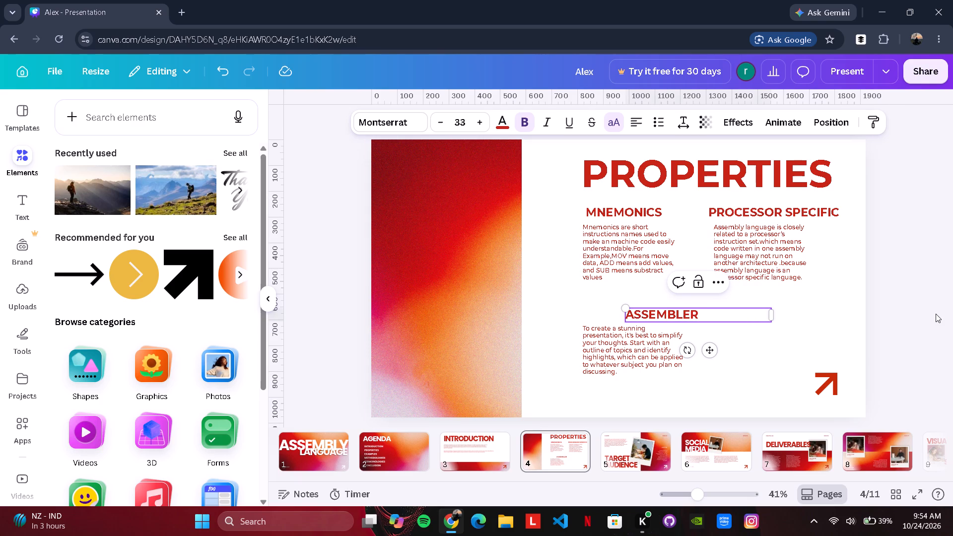
Move the ASSEMBLER heading and the placeholder paragraph beneath it to a centred position below the two upper sections.
drag(690, 315, 723, 320)
drag(652, 339, 721, 340)
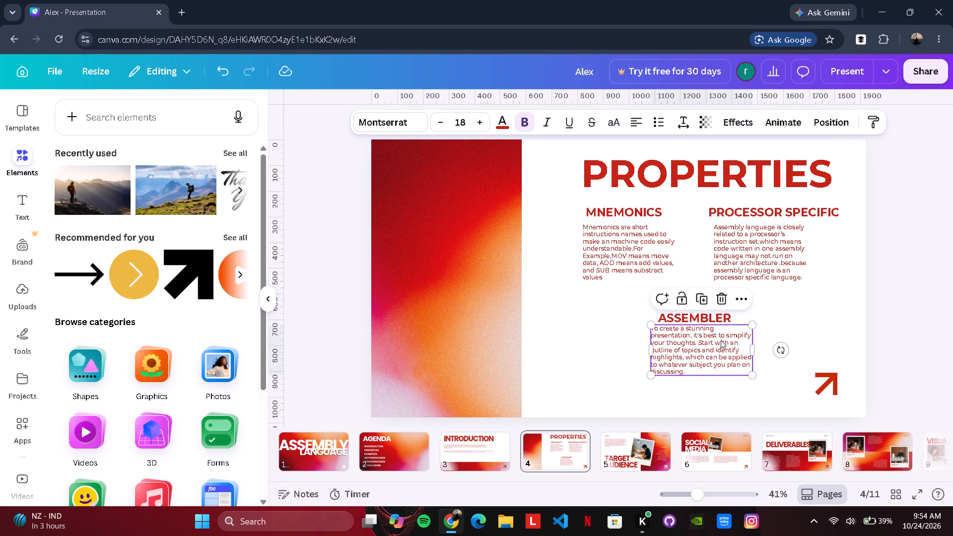
Replace the placeholder paragraph under ASSEMBLER with "An Assembler is a propgram that ".
click(713, 367)
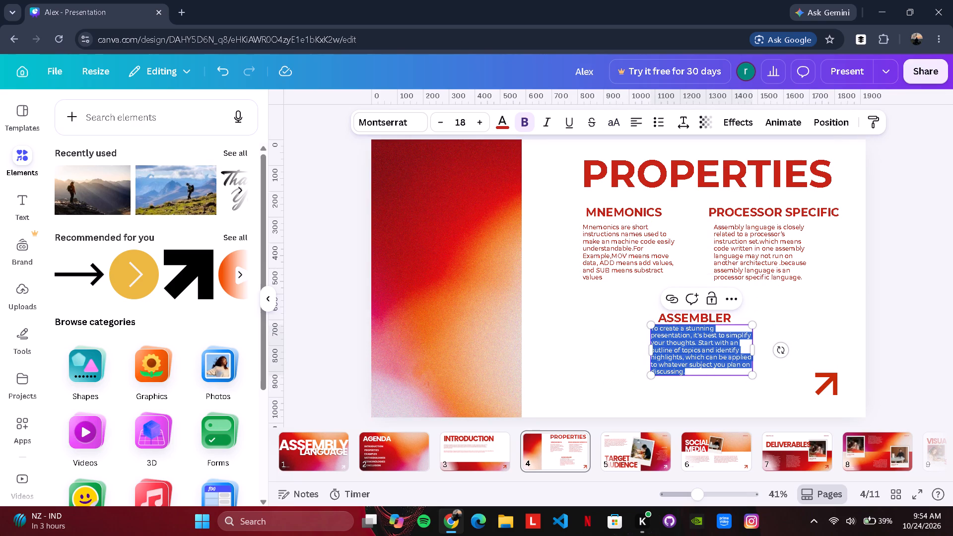
text(An As)
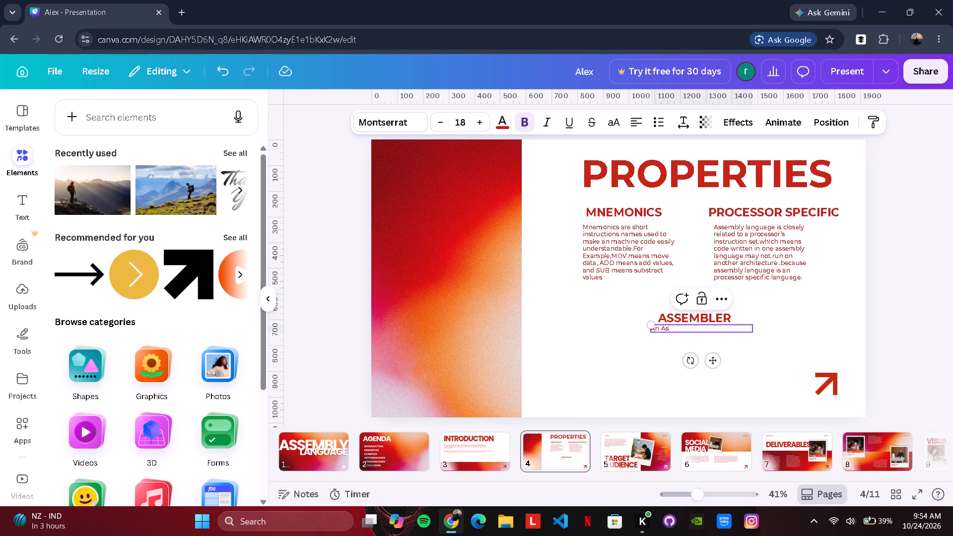
text(sembler)
key(space)
text(is a propgr)
key(m)
key(BackSpace)
key(a)
text(am)
key(space)
text(that)
key(space)
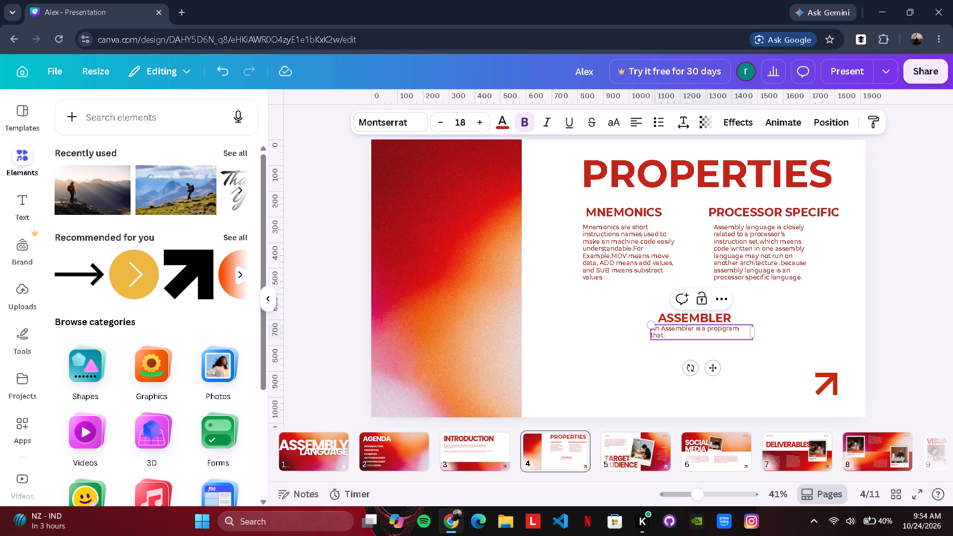
Append "translates assembly source code into native machine code that the processor can execute" to the ASSEMBLER paragraph.
text(translates)
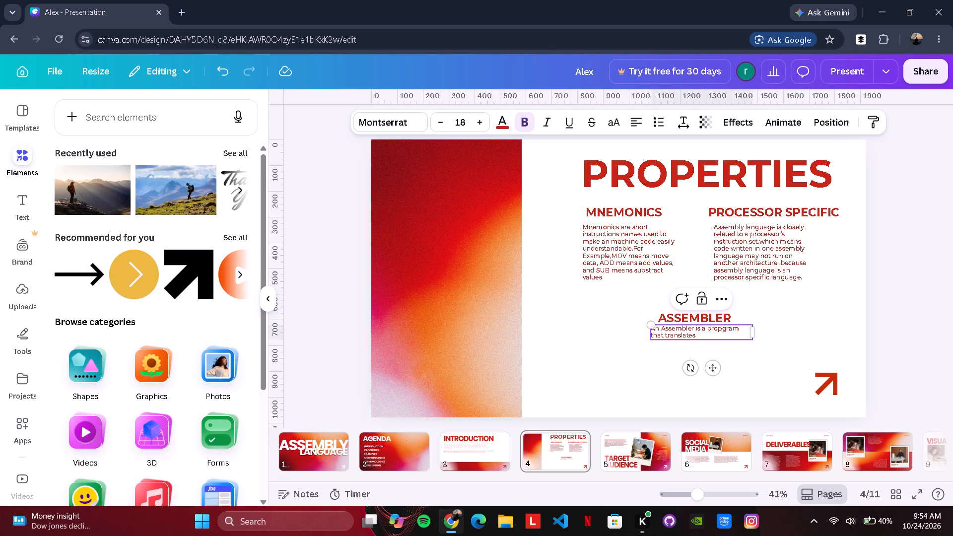
key(space)
text(assembly)
key(space)
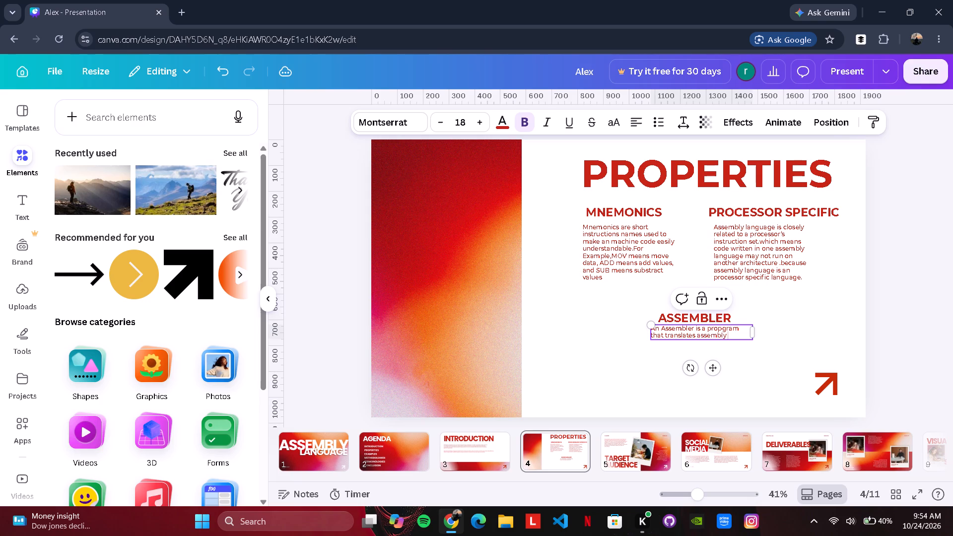
text(source)
key(space)
text(code)
key(space)
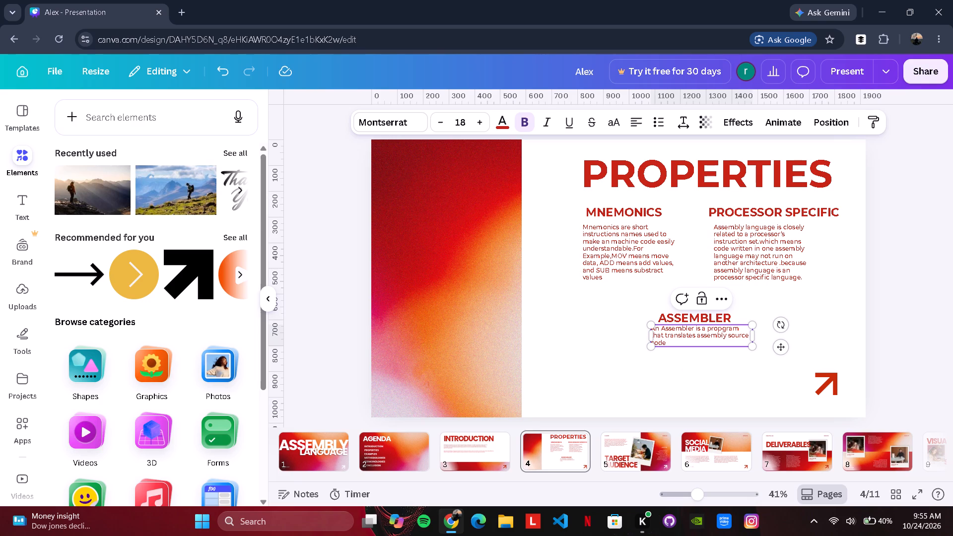
text(into native machine code)
key(space)
text(that)
key(space)
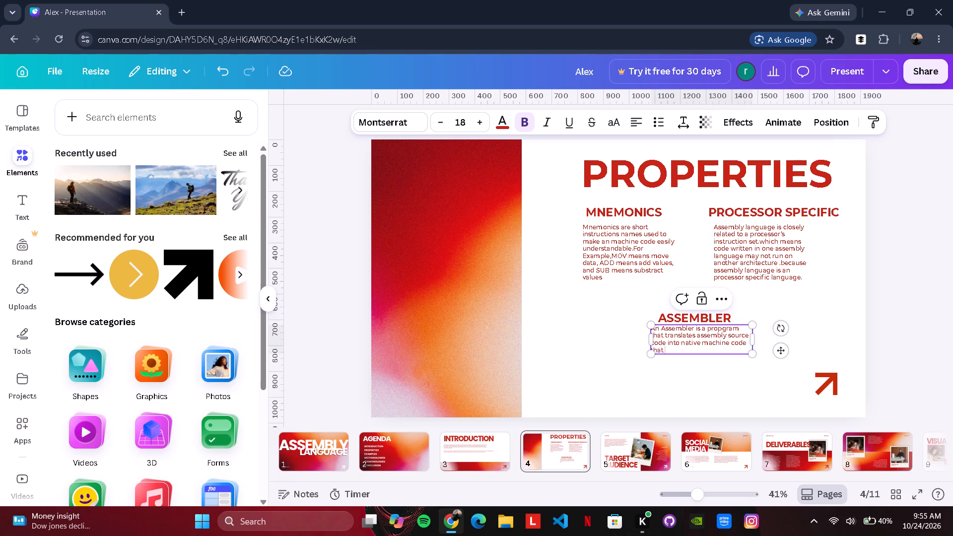
text(the processor)
key(space)
text(can execute)
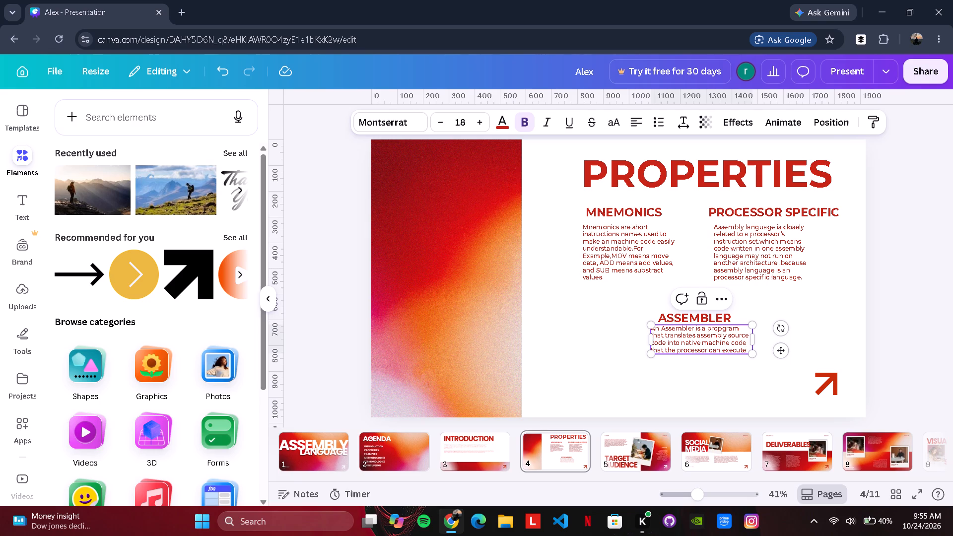
Append ".simply,assembler works as an translator between source code and machine code." to the end of the ASSEMBLER paragraph.
text(.simply')
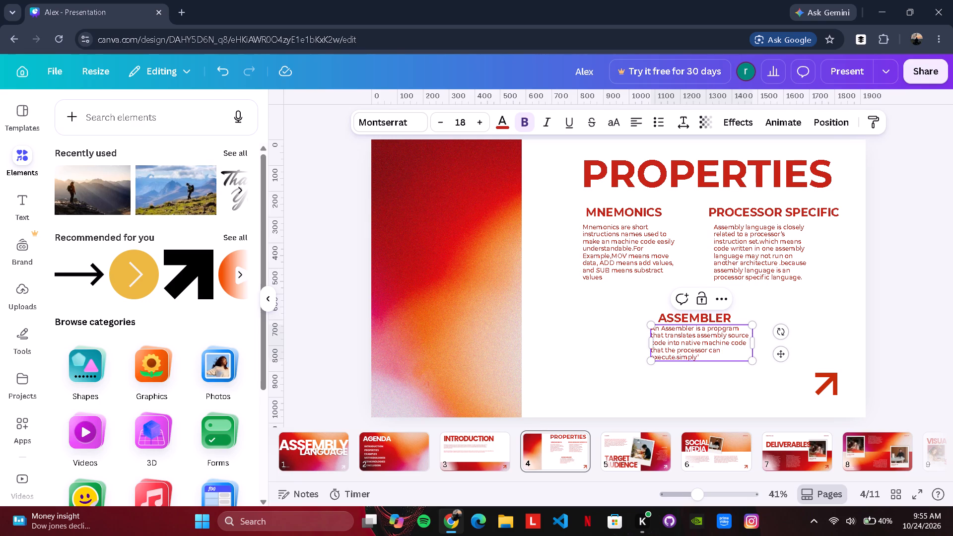
key(BackSpace)
key(comma)
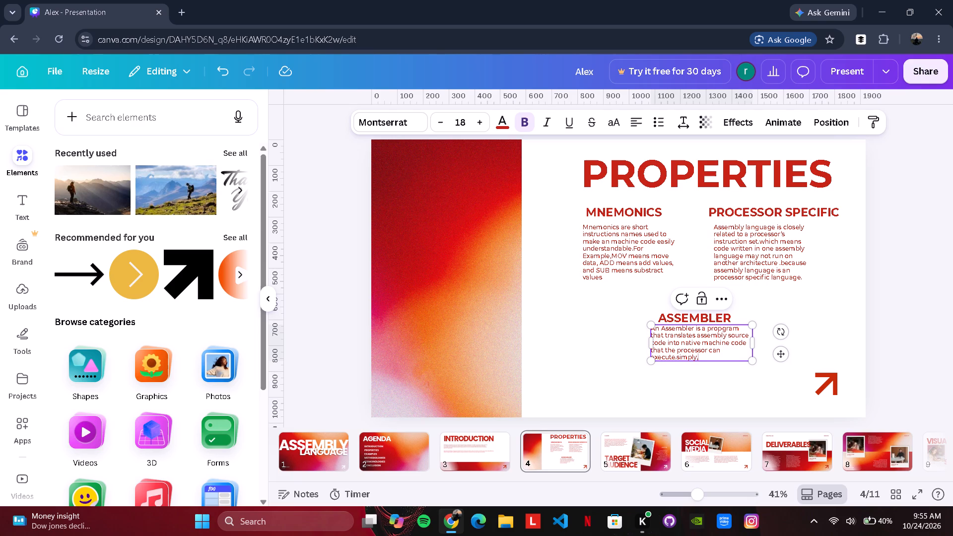
text(assembler)
key(space)
text(works as an translator)
key(space)
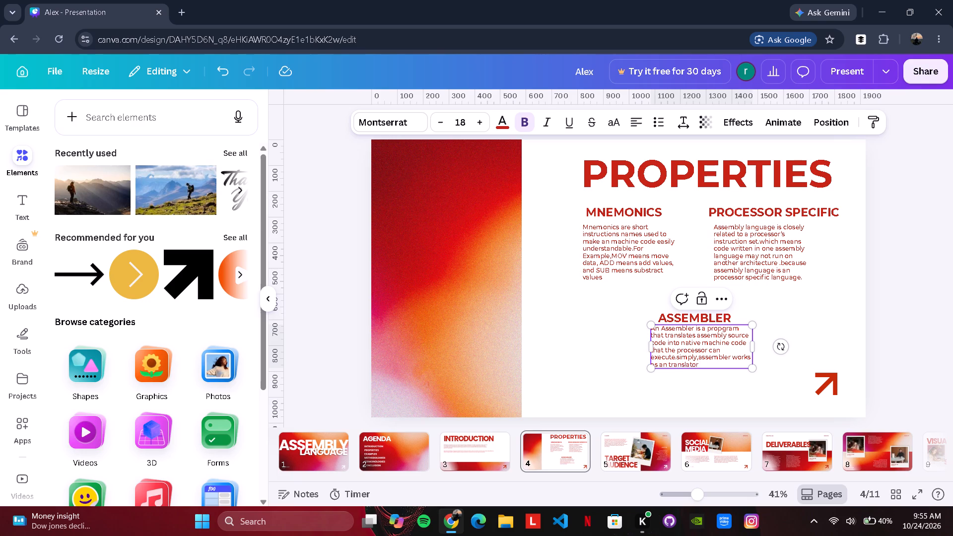
text(between)
key(space)
text(source code and machine code)
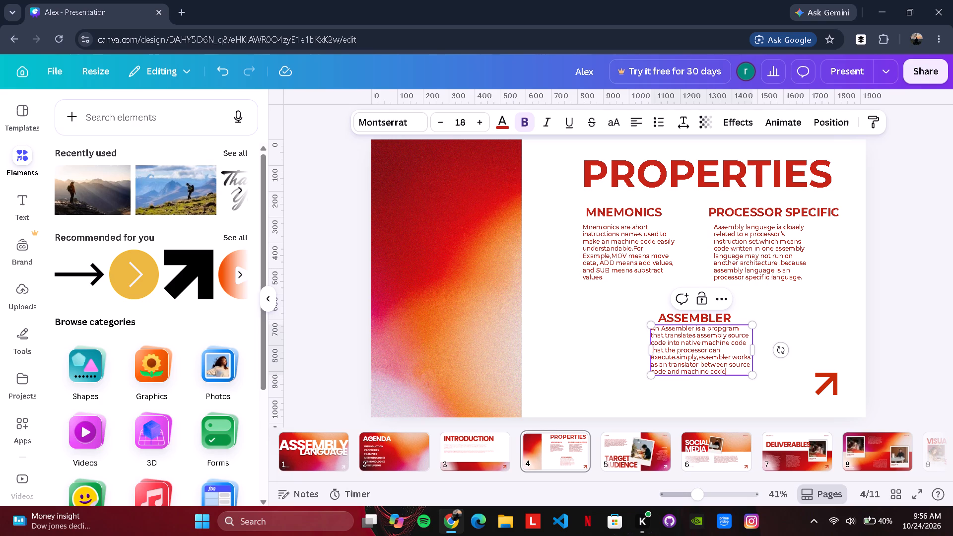
key(period)
click(918, 316)
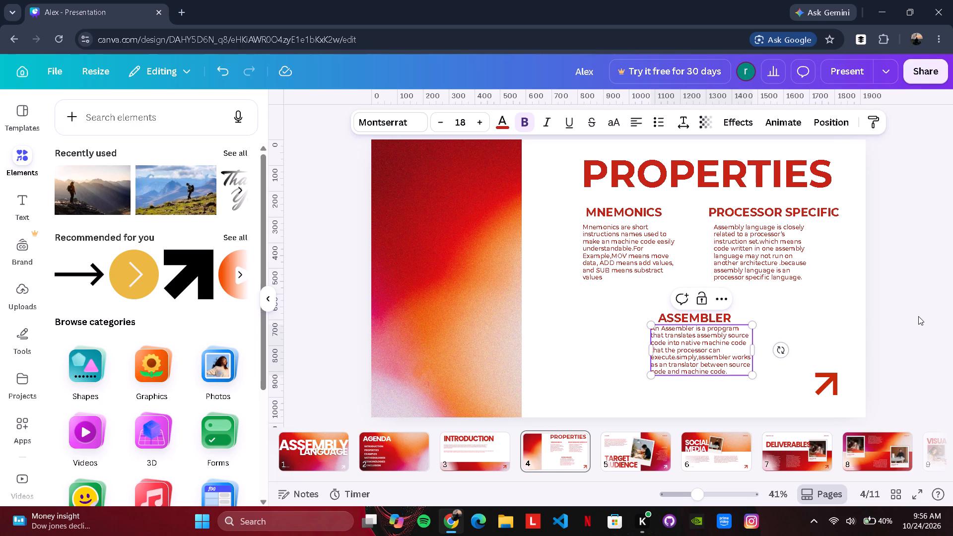
click(719, 344)
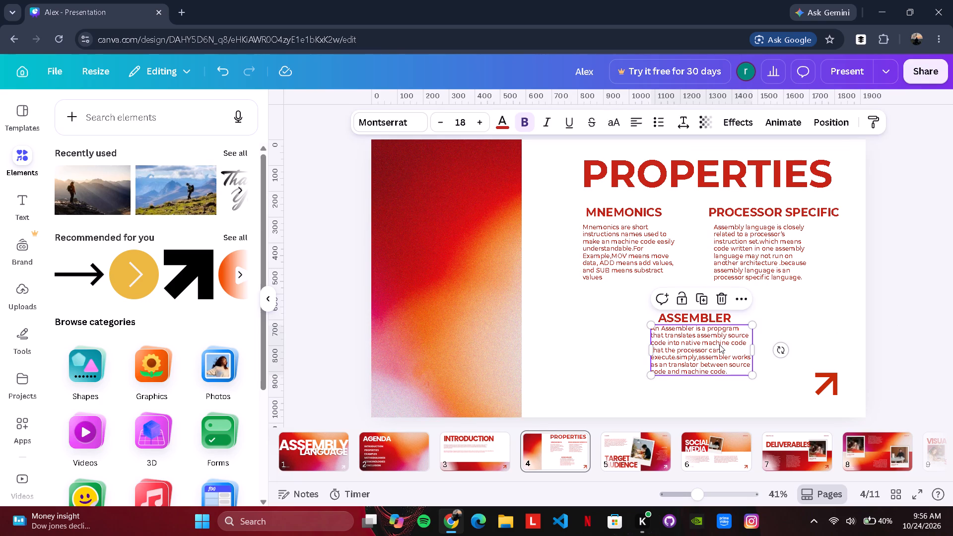
click(905, 305)
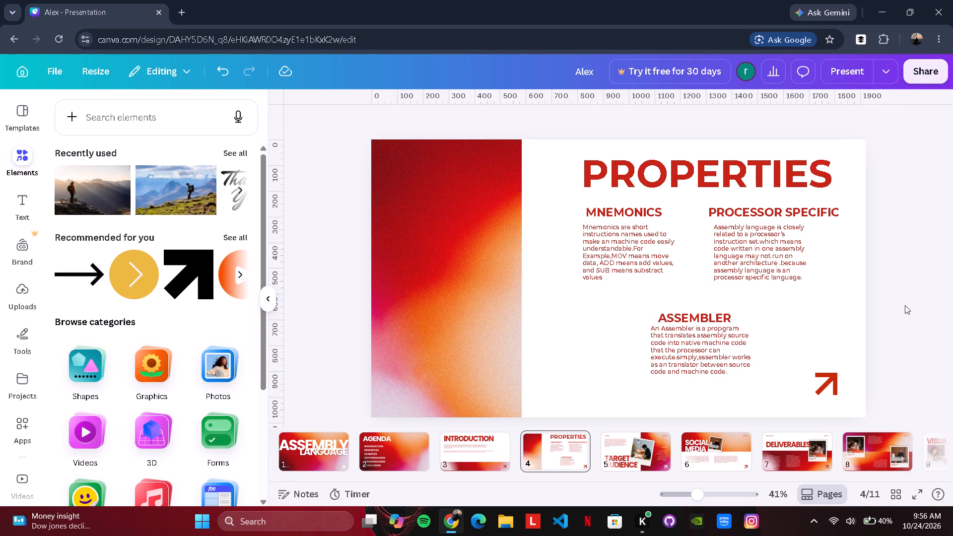
Delete the tilted framed photo from the Target Audience slide, page 5.
click(637, 451)
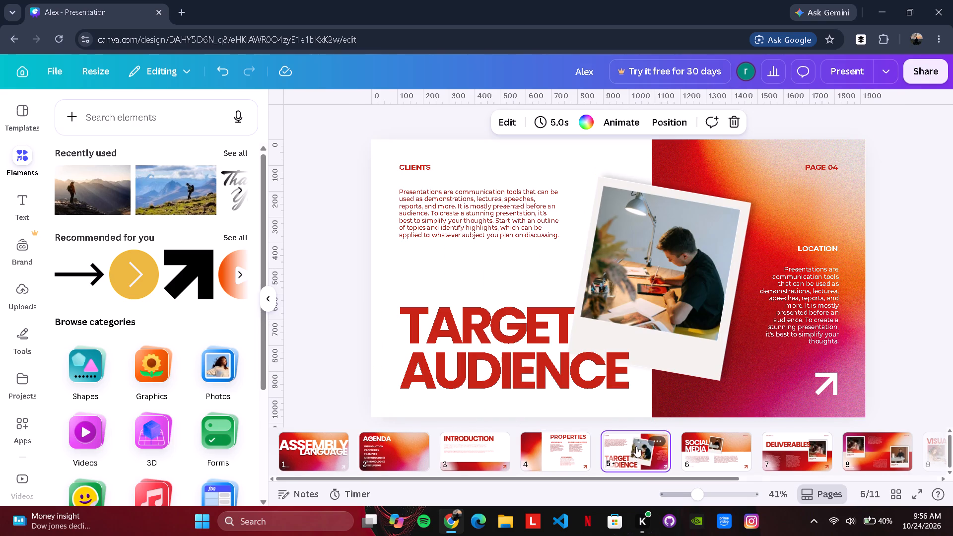
click(675, 298)
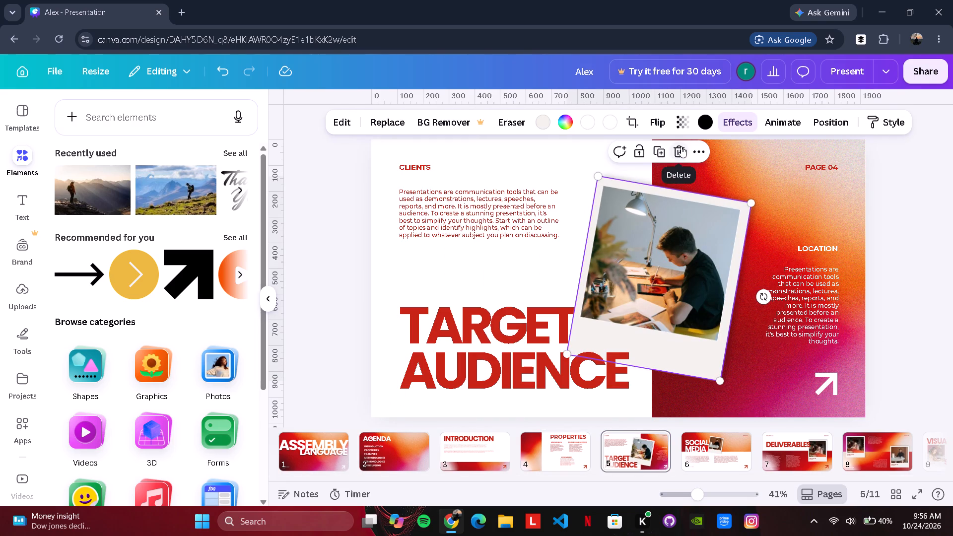
click(681, 146)
click(680, 210)
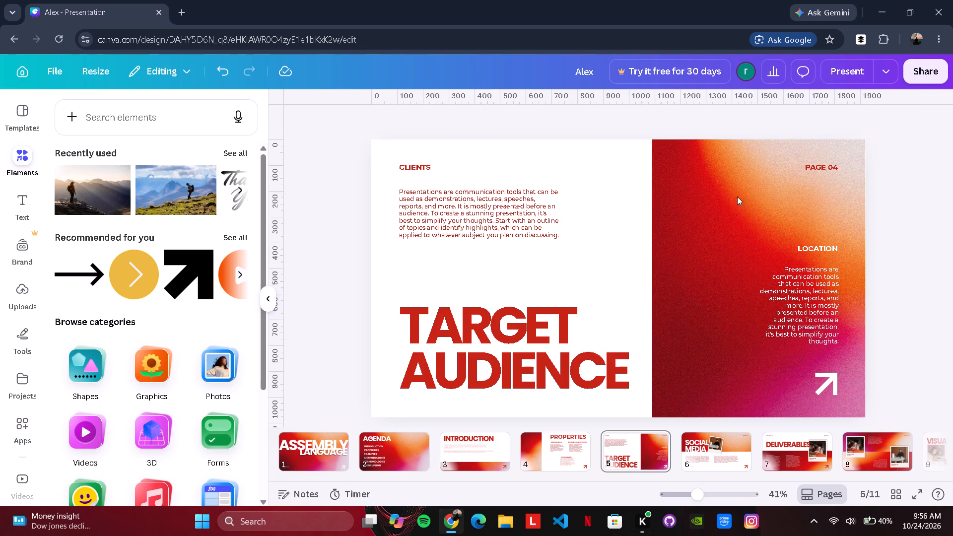
Delete the PAGE 04 label from the Target Audience slide.
click(820, 168)
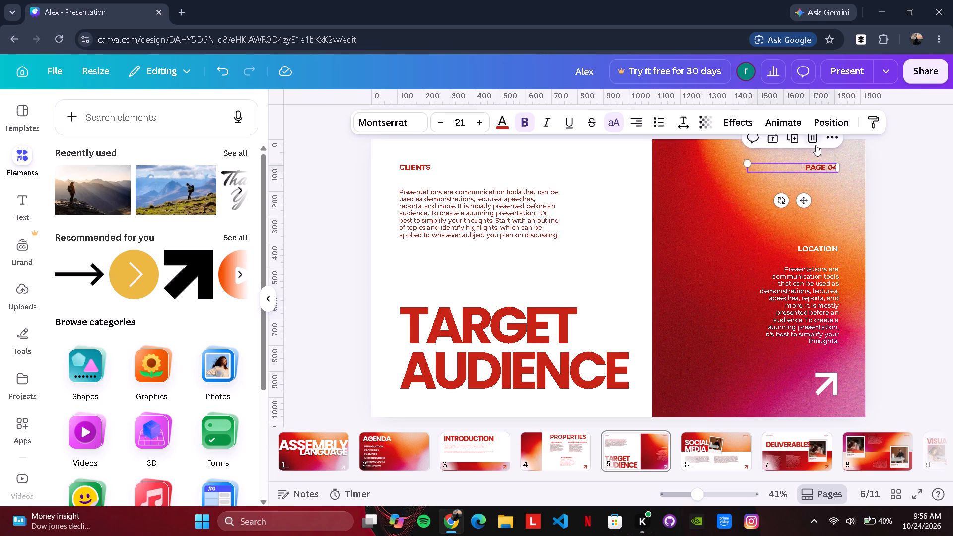
click(816, 145)
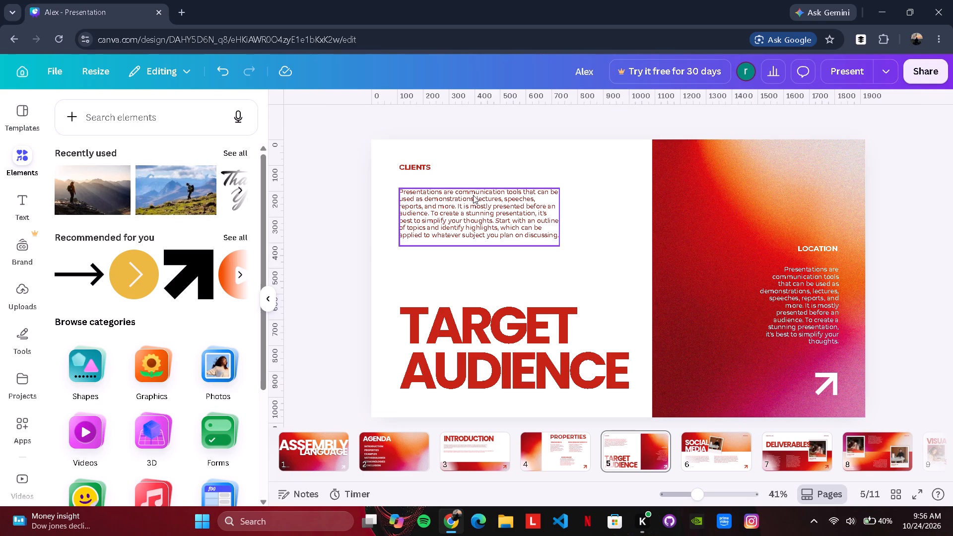
Delete the large TARGET and AUDIENCE title texts from slide 5.
click(423, 165)
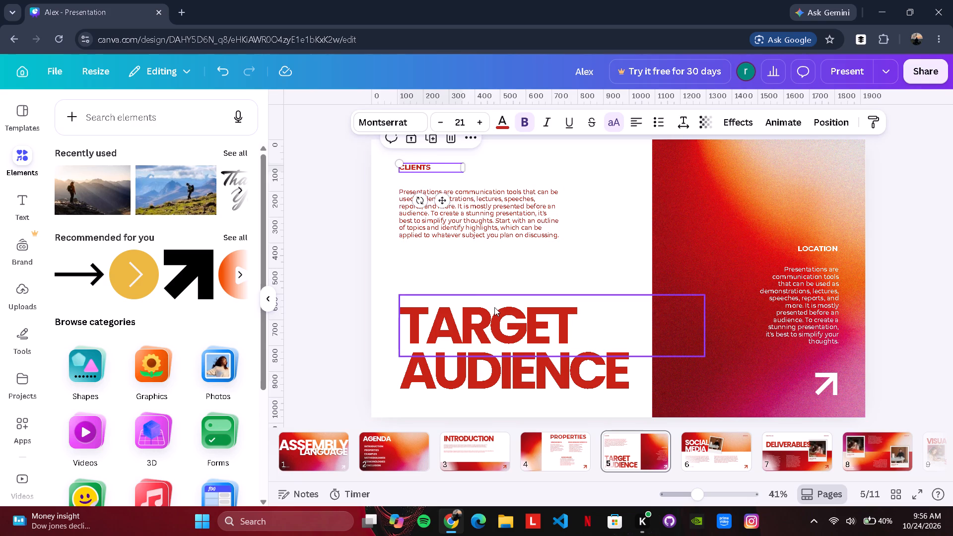
click(494, 307)
click(573, 270)
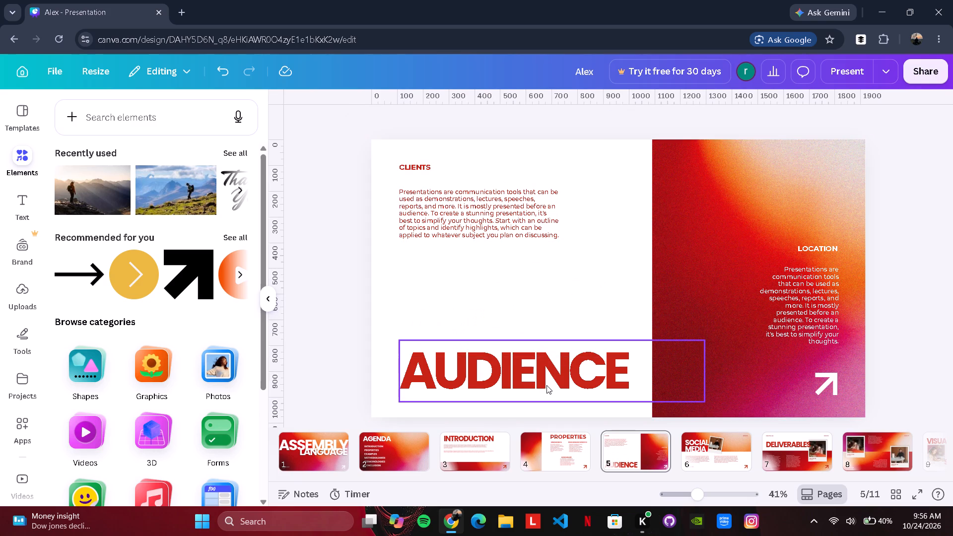
click(546, 386)
click(571, 320)
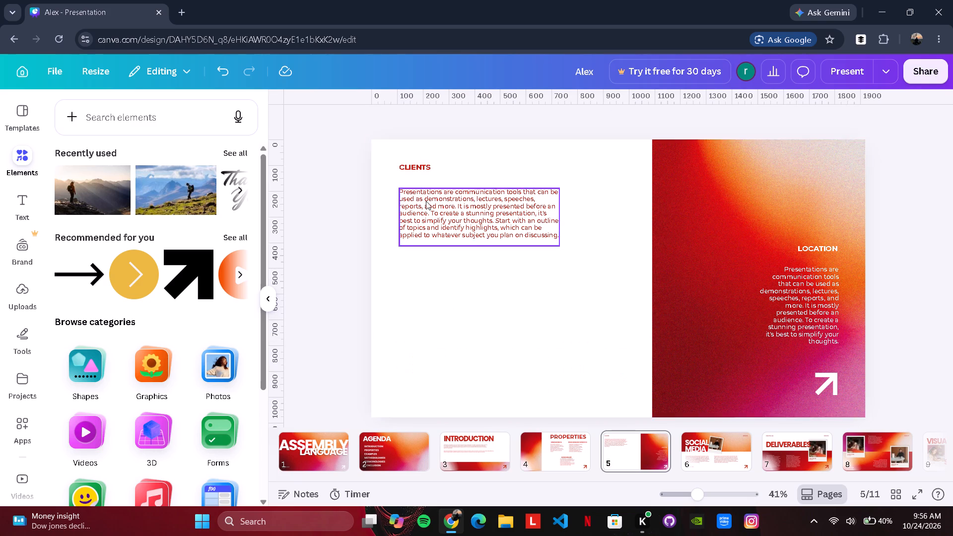
Replace the CLIENTS heading on slide 5 with "how assembly language works ?" and widen its text box so it fits on one line.
click(414, 169)
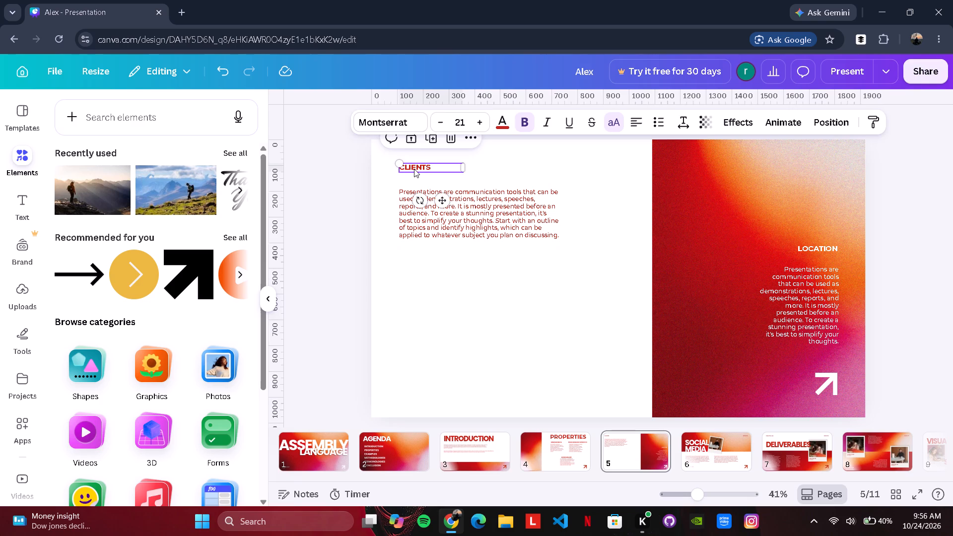
click(414, 169)
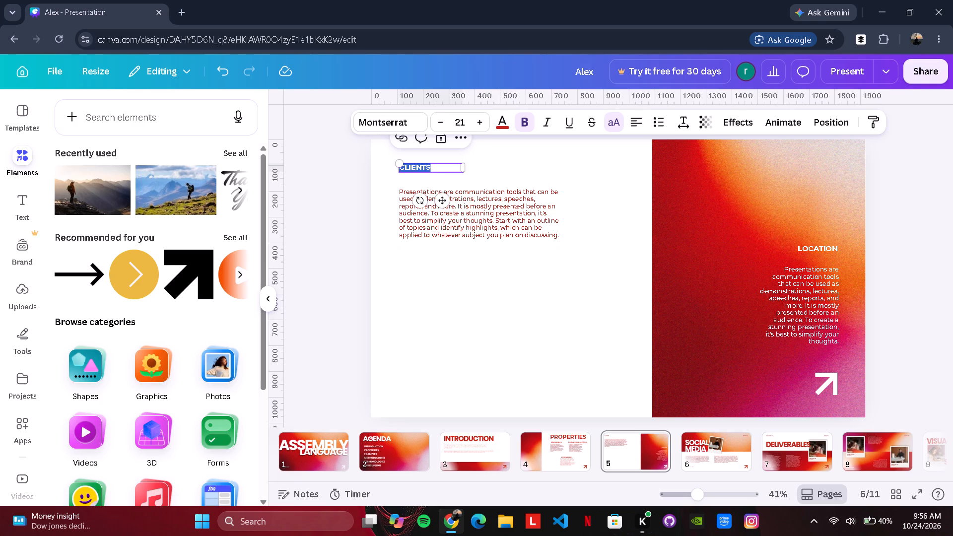
text(how assemv)
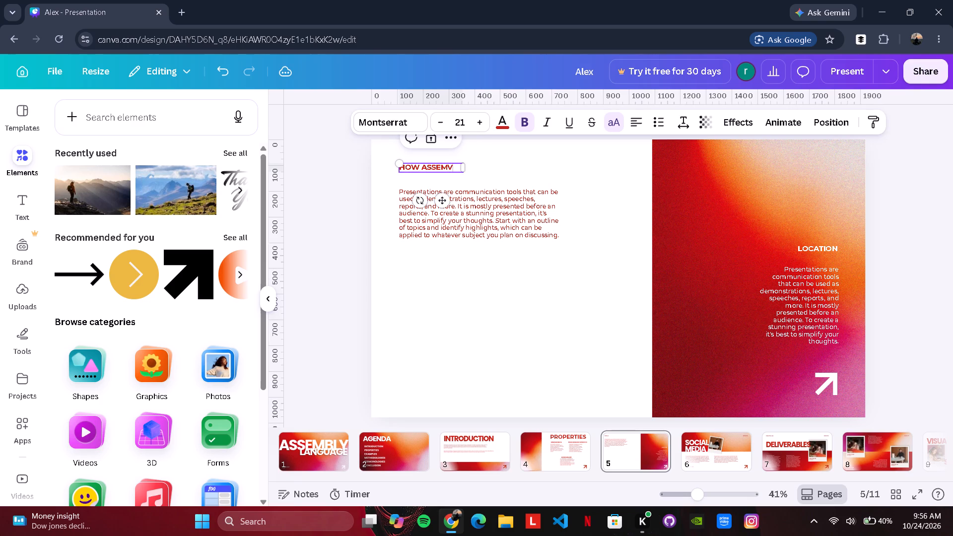
key(BackSpace)
key(b)
text(ly)
key(space)
text(la)
text(nguage works)
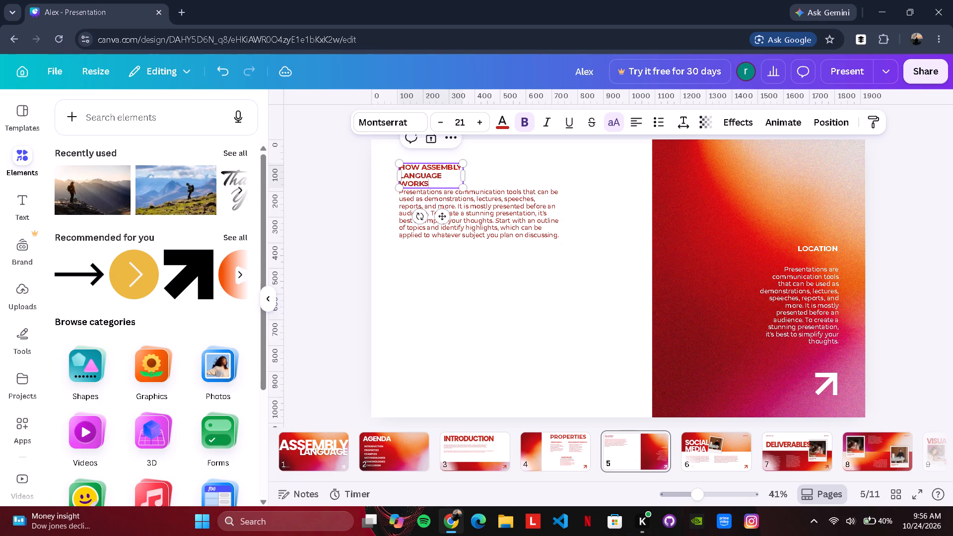
key(shift+question)
drag(466, 178, 562, 153)
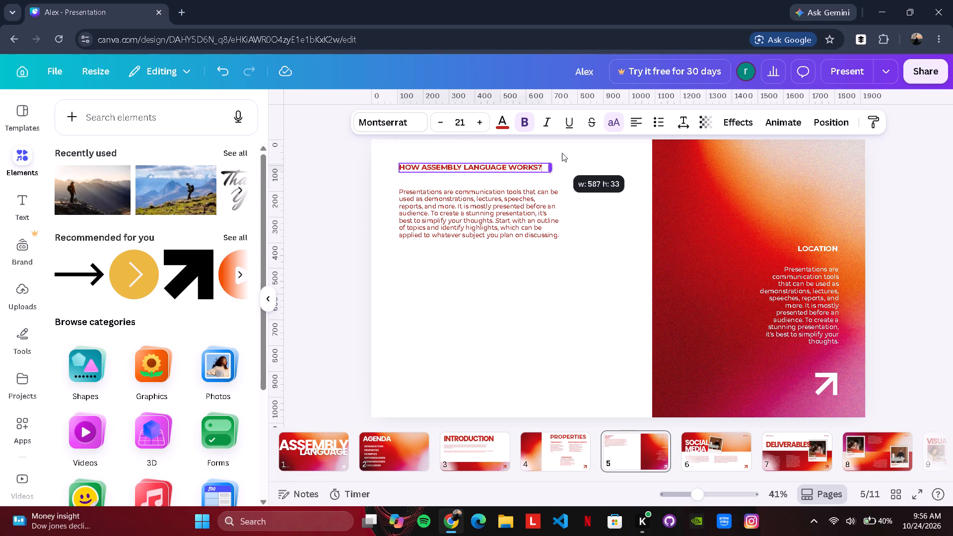
drag(562, 153, 584, 152)
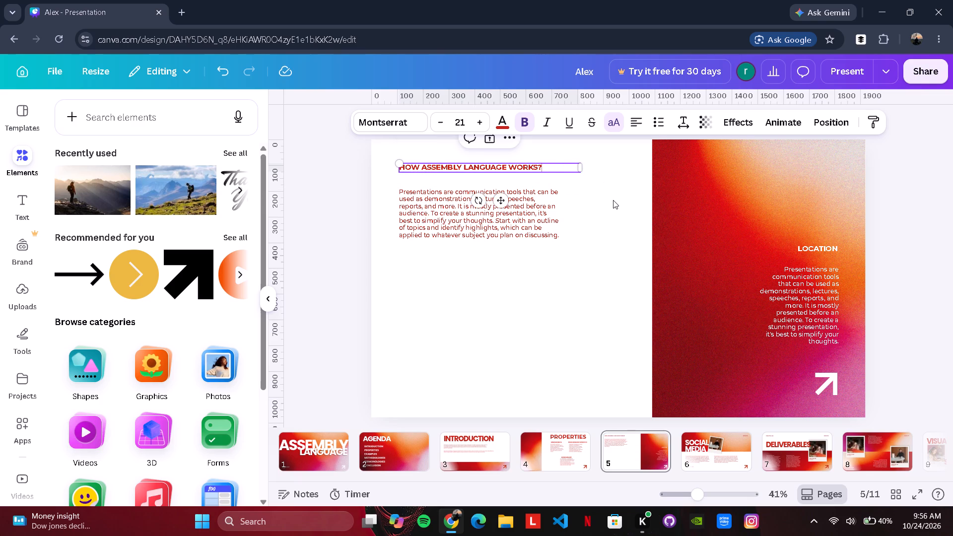
click(538, 168)
key(space)
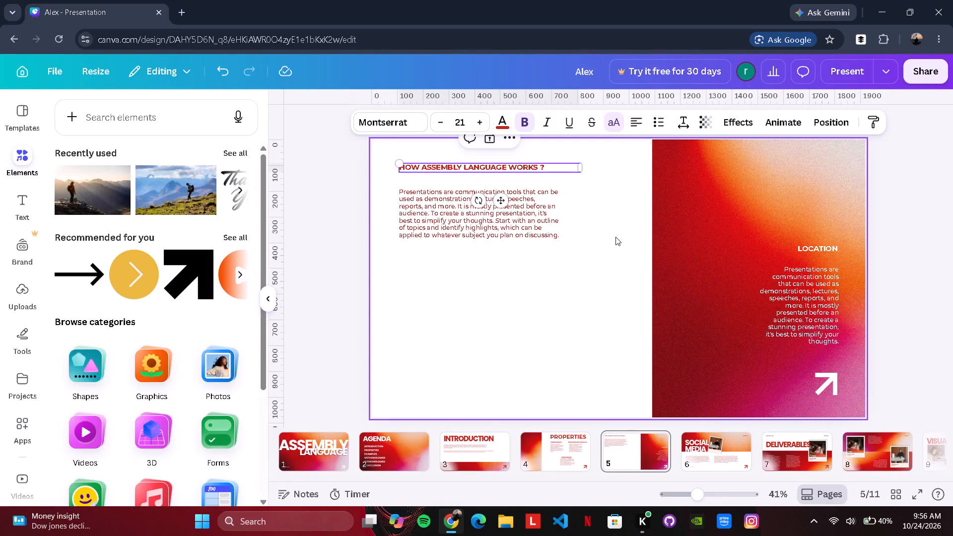
Increase the "HOW ASSEMBLY LANGUAGE WORKS ?" heading's font size to 32, widening its text box to about 936 to keep it on one line.
key(ctrl+a)
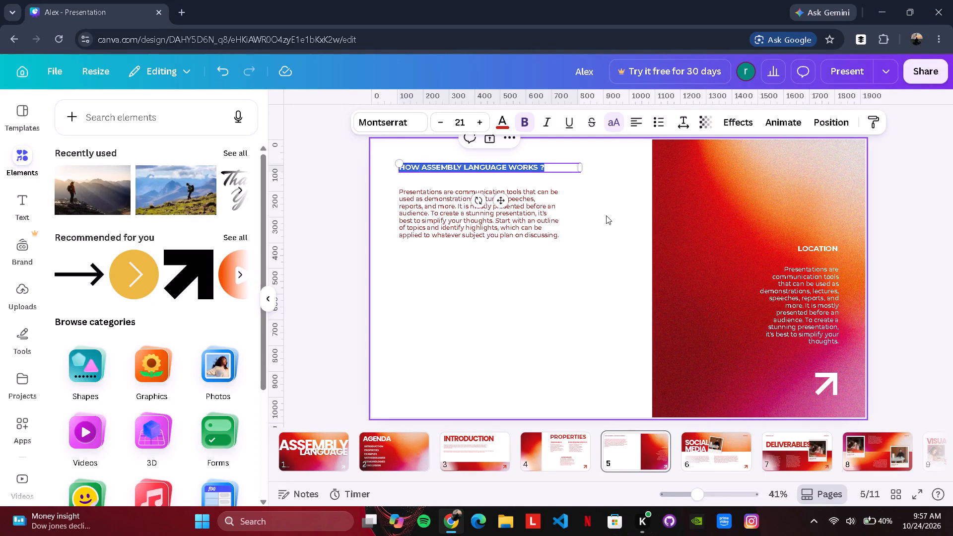
click(478, 122)
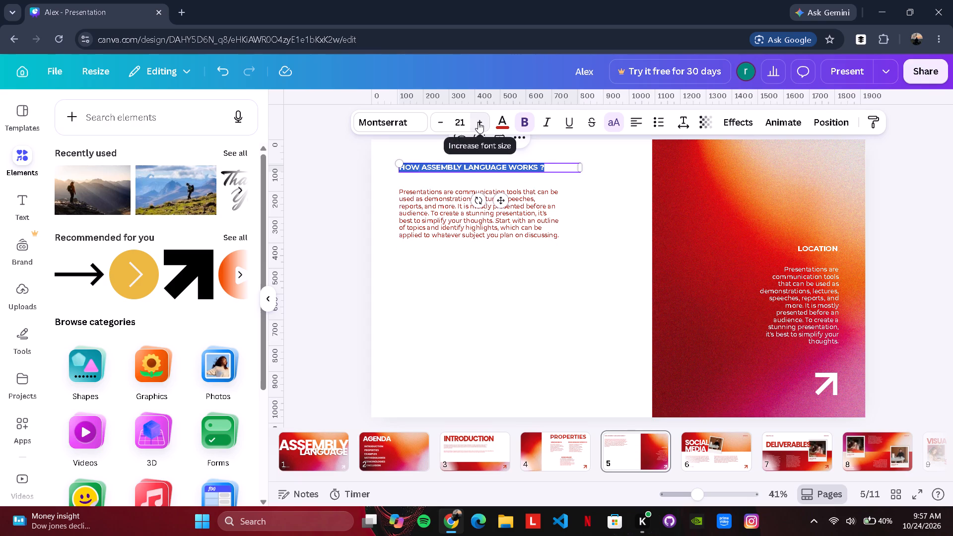
click(478, 122)
click(478, 122)
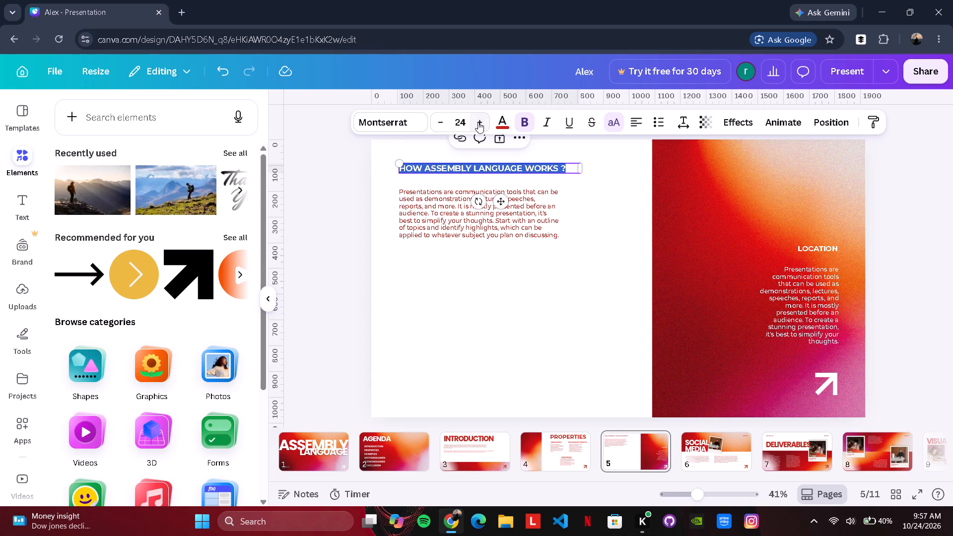
click(478, 122)
click(478, 122)
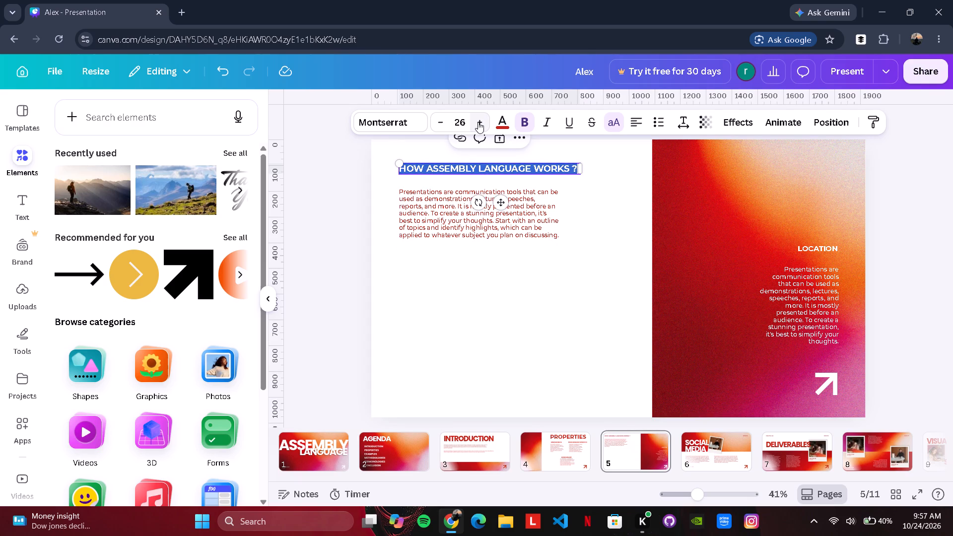
click(479, 124)
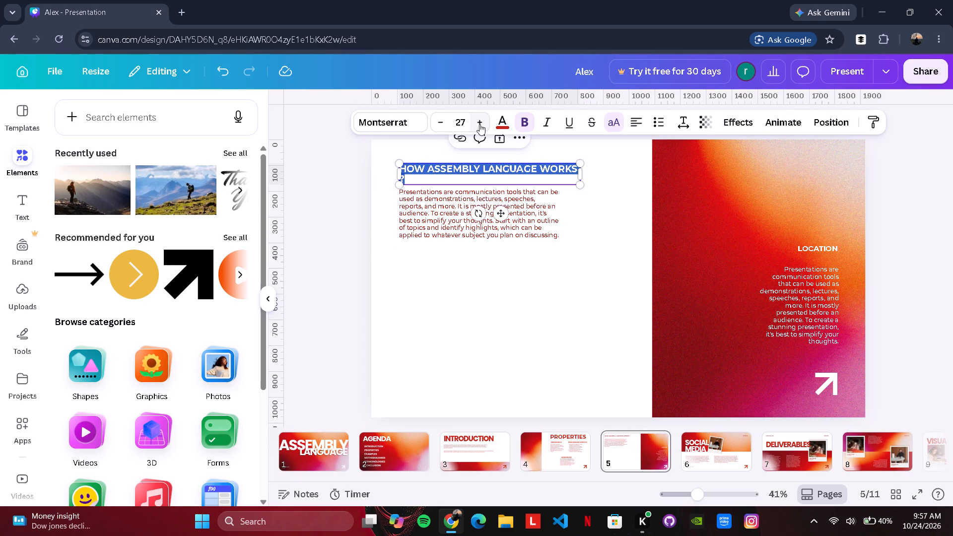
drag(583, 175, 644, 175)
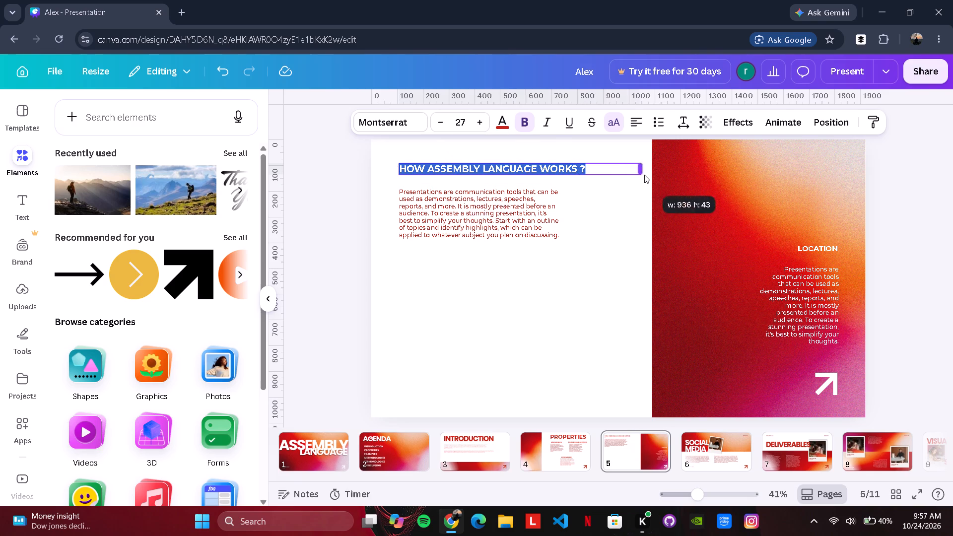
drag(644, 175, 645, 175)
click(478, 124)
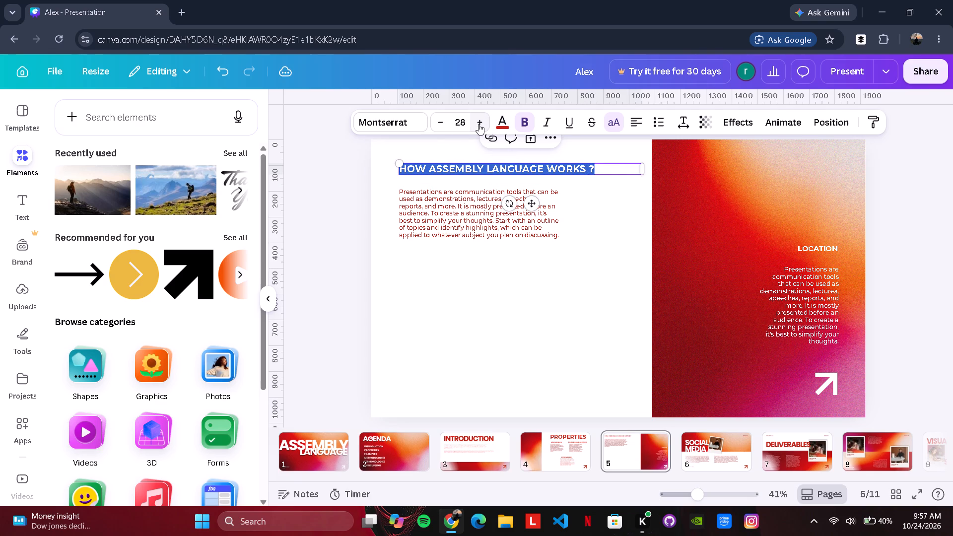
click(478, 124)
click(478, 124)
click(478, 124)
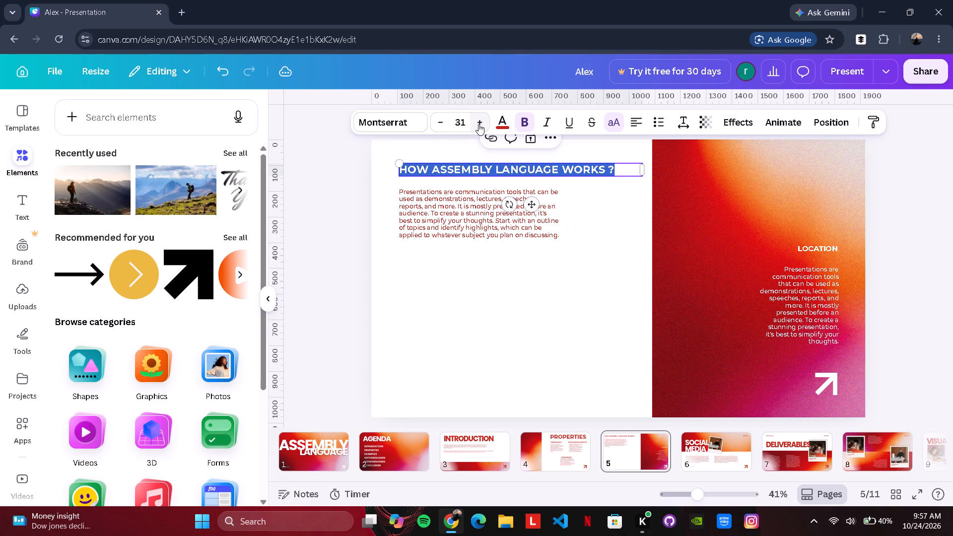
click(478, 124)
click(502, 318)
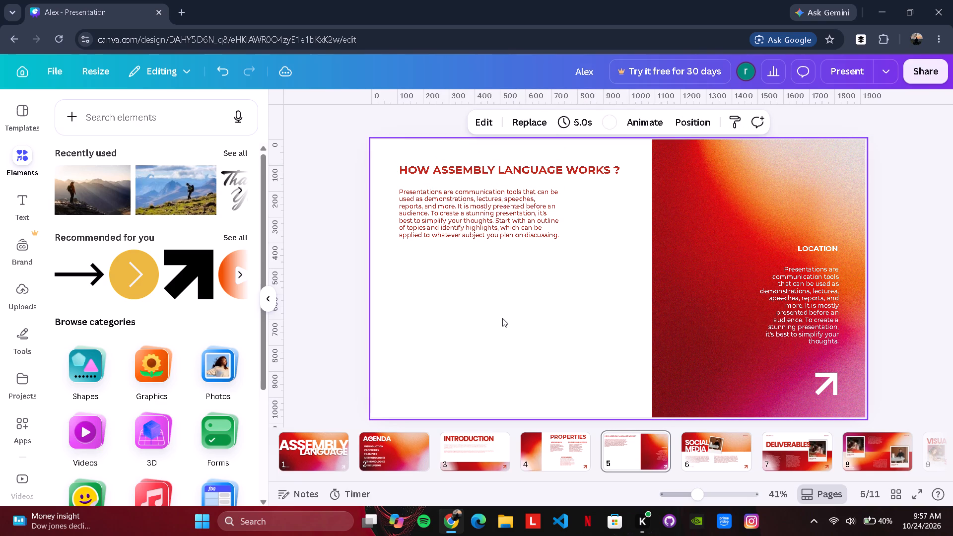
Replace the placeholder paragraph under the heading with "A program usually passes through these stages before its instructions run".
double_click(457, 222)
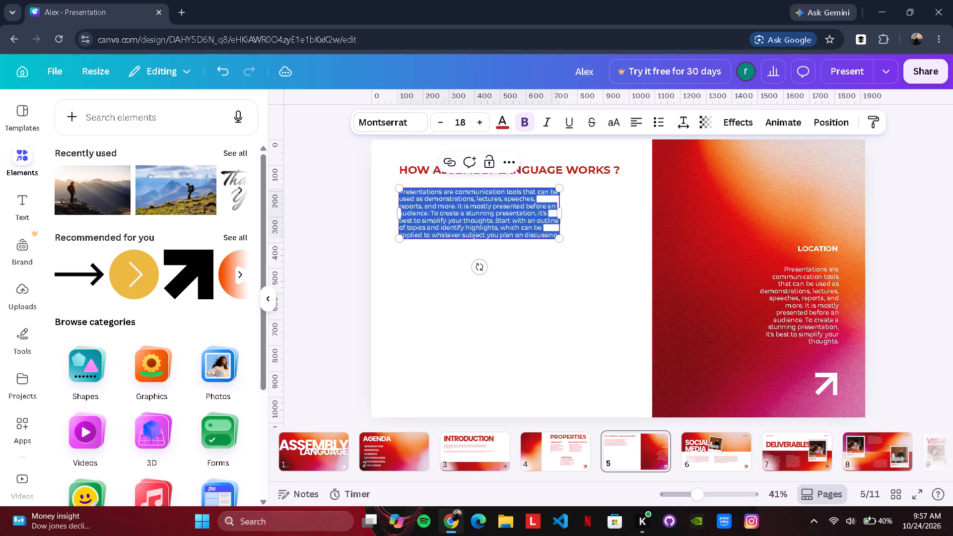
key(BackSpace)
text(A prohg)
key(BackSpace)
key(BackSpace)
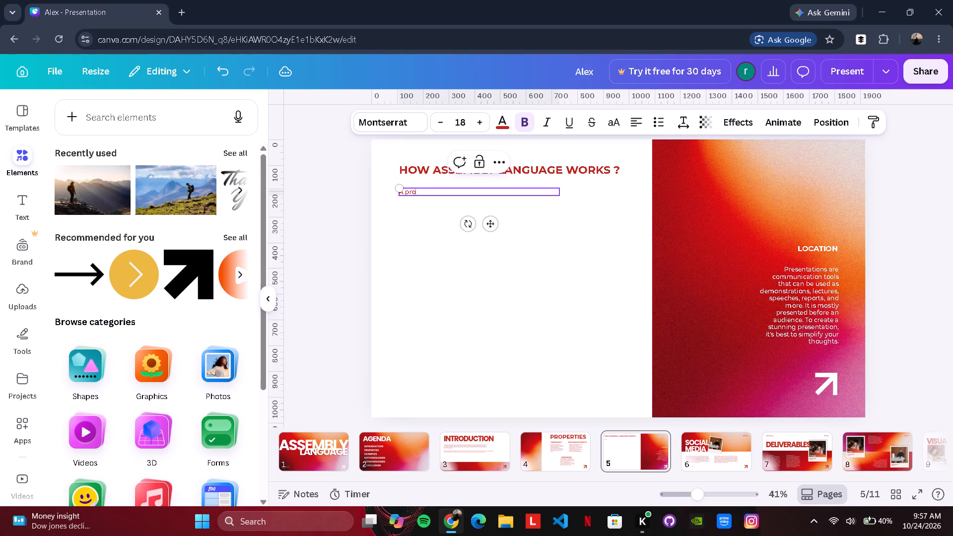
text(gram)
key(space)
text(usually)
key(space)
text(passes through)
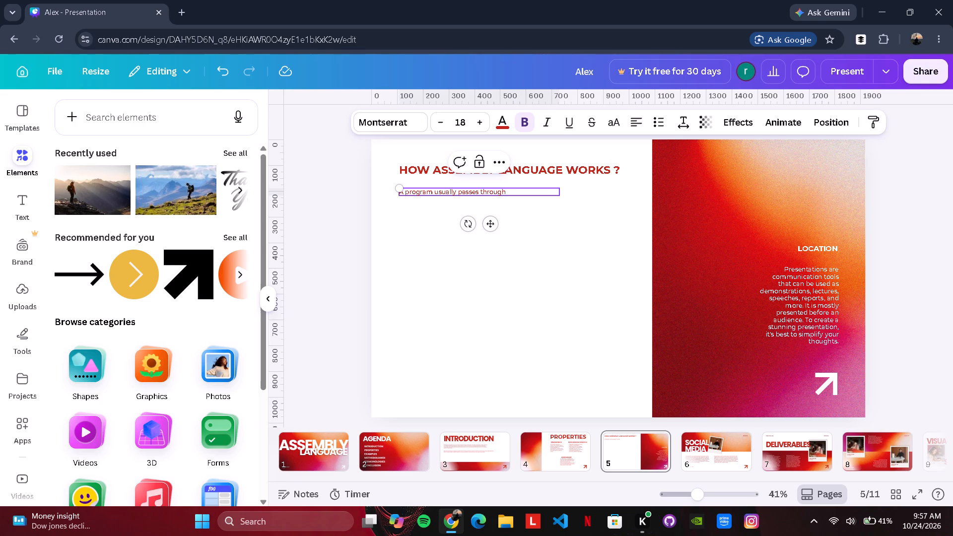
key(space)
text(these)
key(space)
text(stages)
key(space)
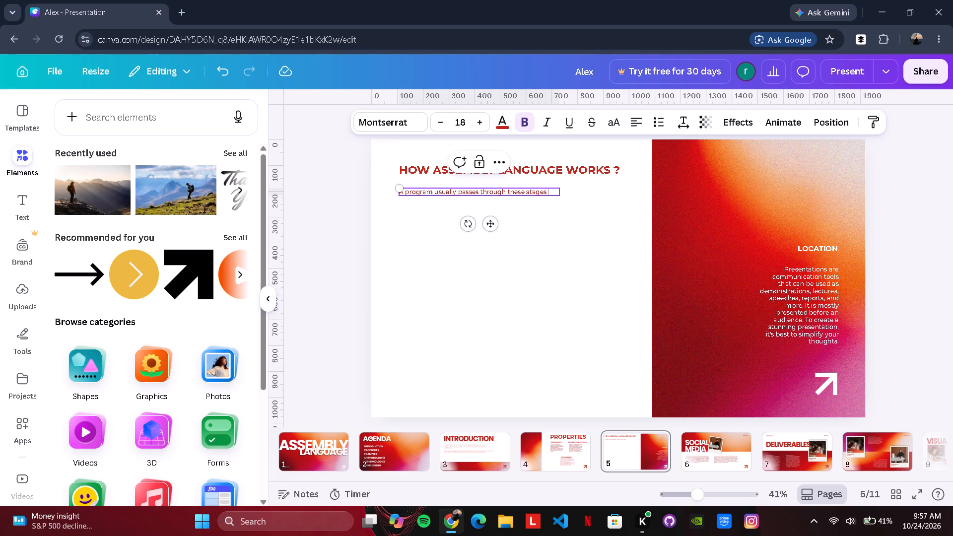
text(before)
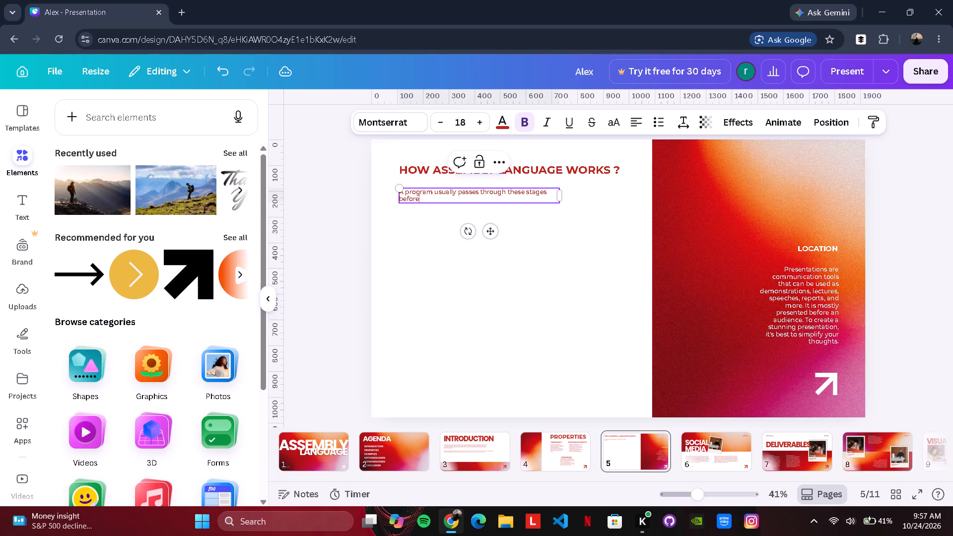
key(space)
text(its instruction)
key(space)
key(BackSpace)
text(s run)
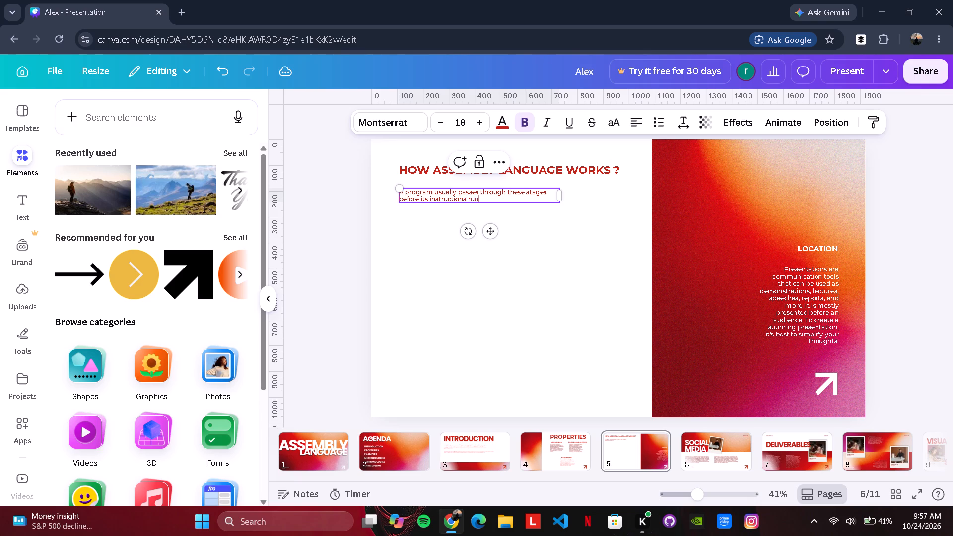
Complete the sentence under the slide 5 heading by appending "on the CPU.".
key(space)
text(on the c)
key(BackSpace)
text(CPU)
scroll(172, 265, down, 4)
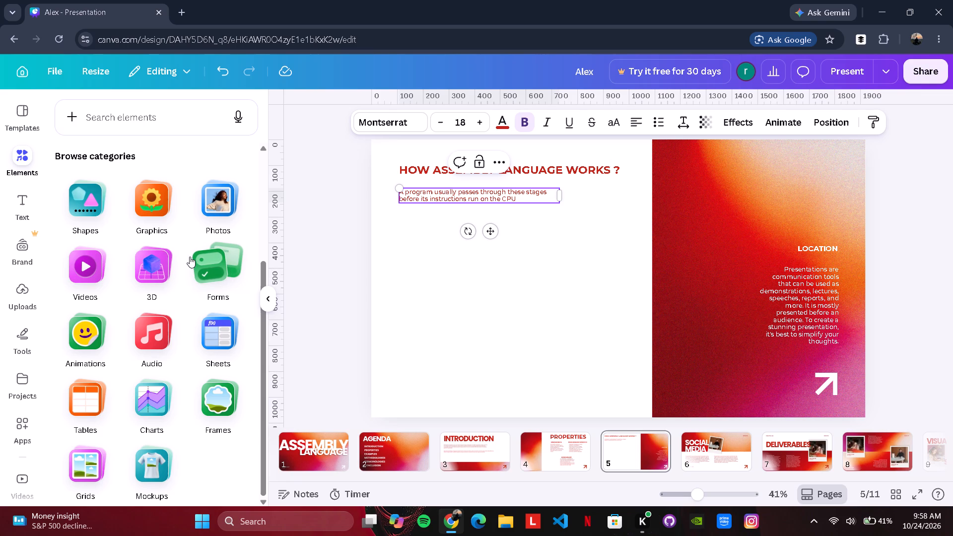
key(period)
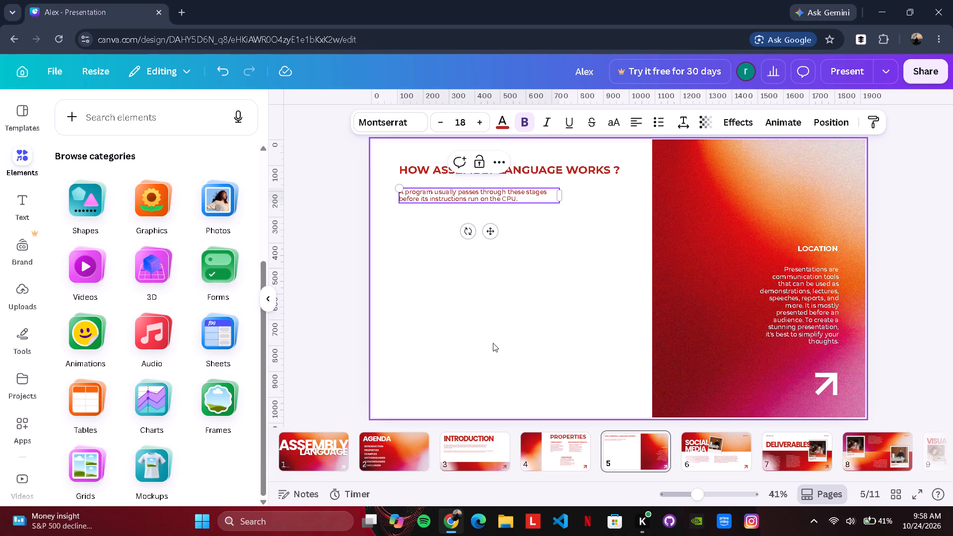
click(536, 289)
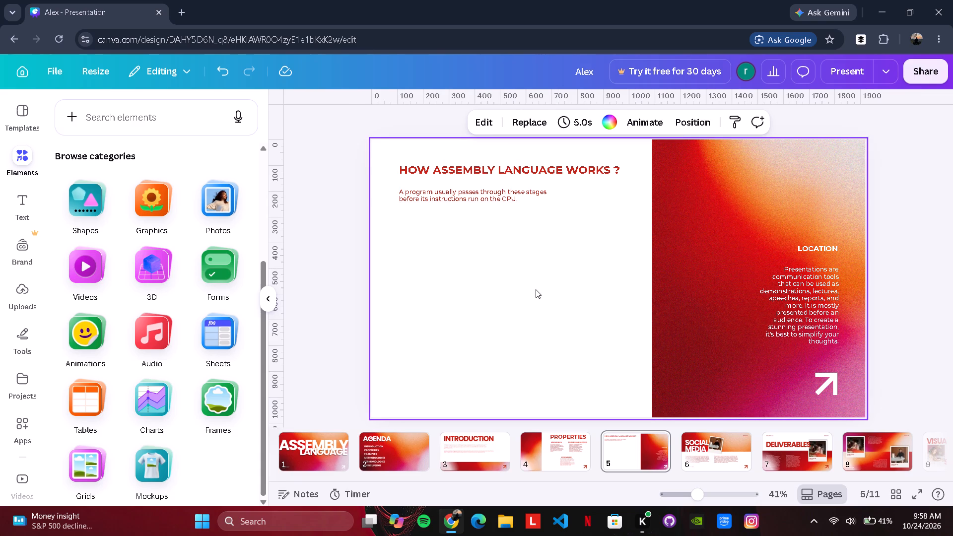
click(501, 197)
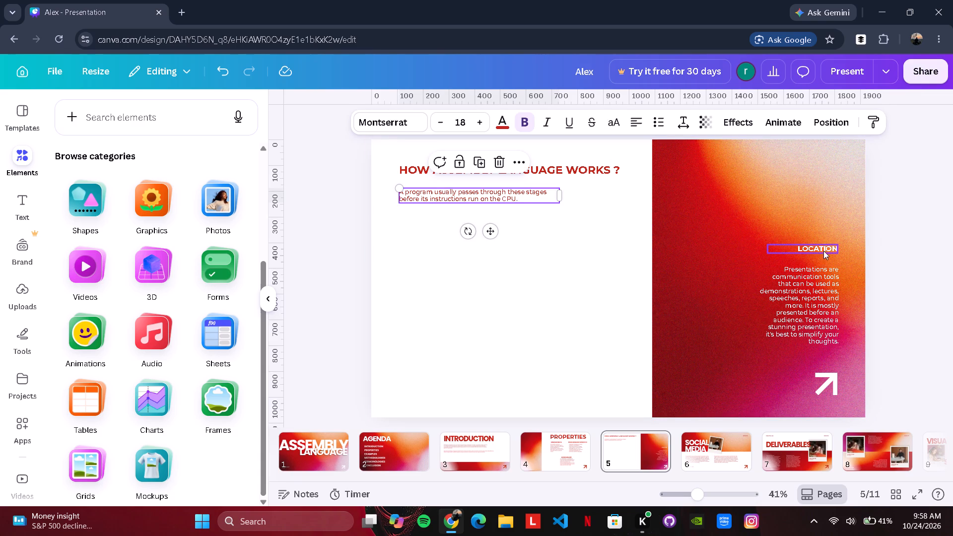
Delete the LOCATION heading and its placeholder paragraph from the gradient image on slide 5.
click(824, 249)
click(822, 217)
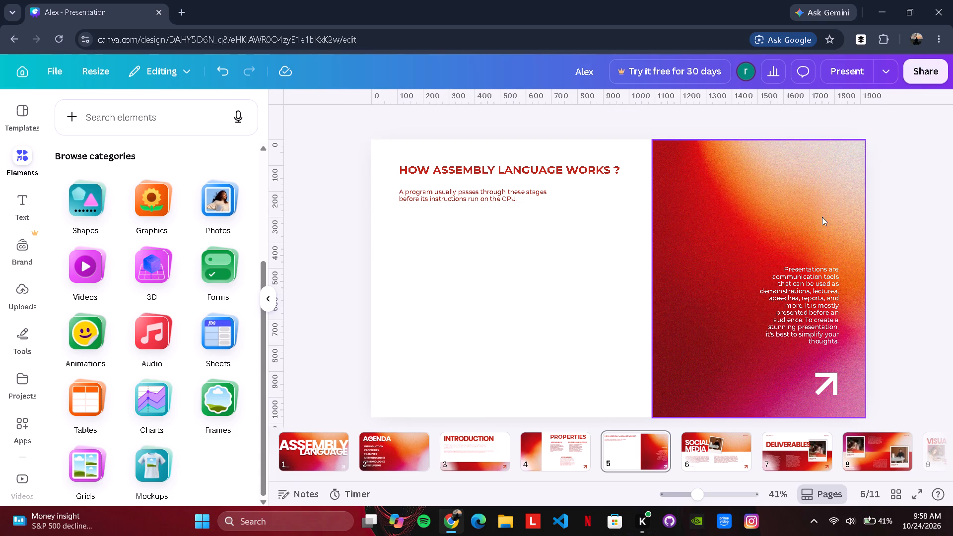
click(810, 284)
click(818, 237)
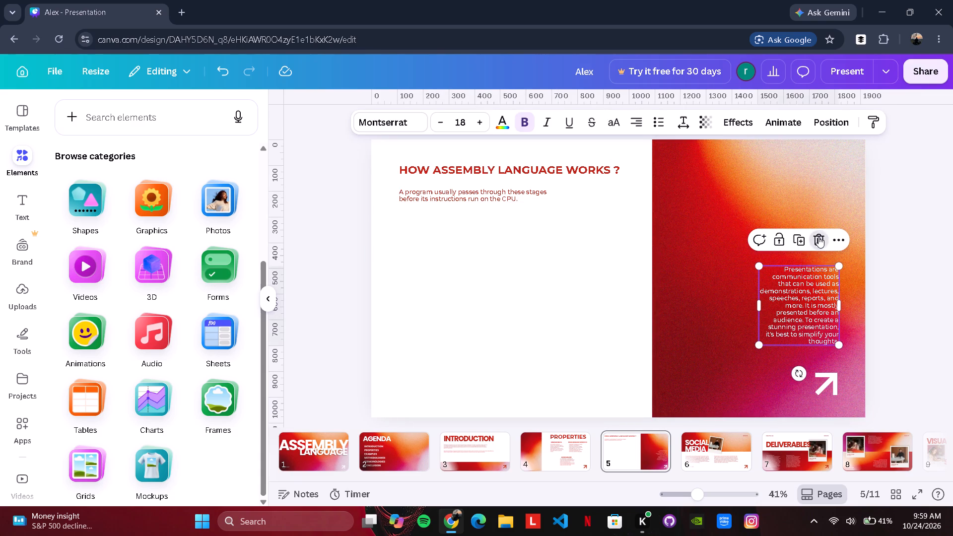
Resize slide 5's gradient image into a full-width band about 263 high along the bottom edge of the slide.
click(655, 243)
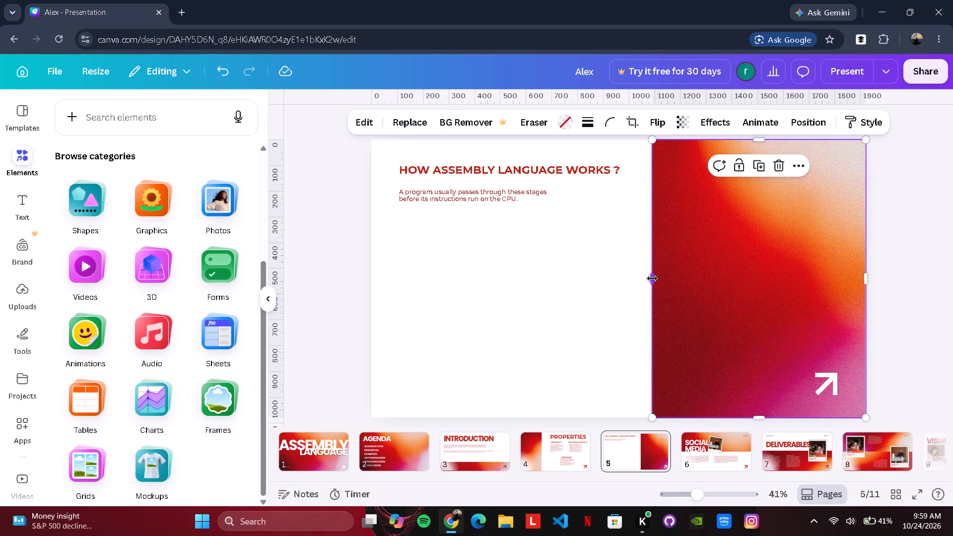
drag(652, 278, 773, 261)
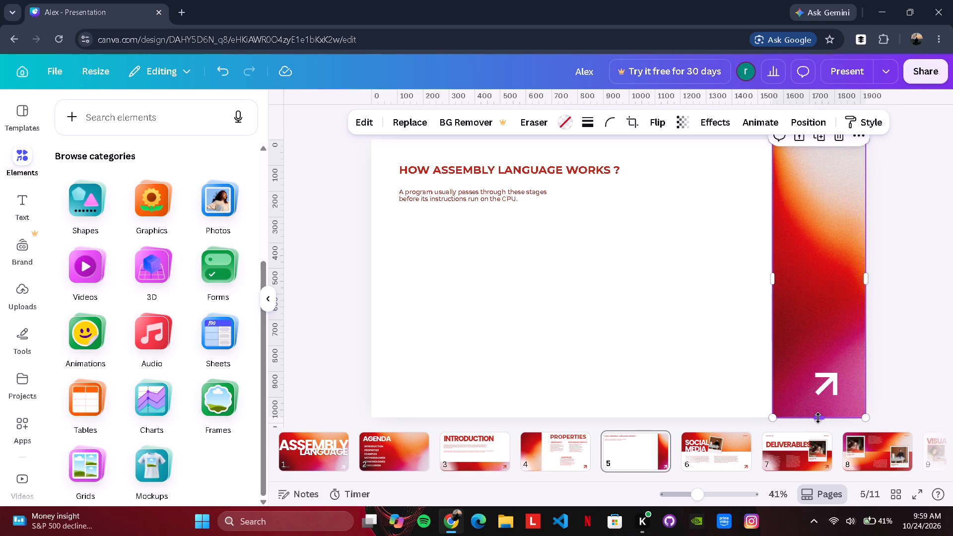
drag(772, 279, 593, 288)
drag(732, 141, 736, 235)
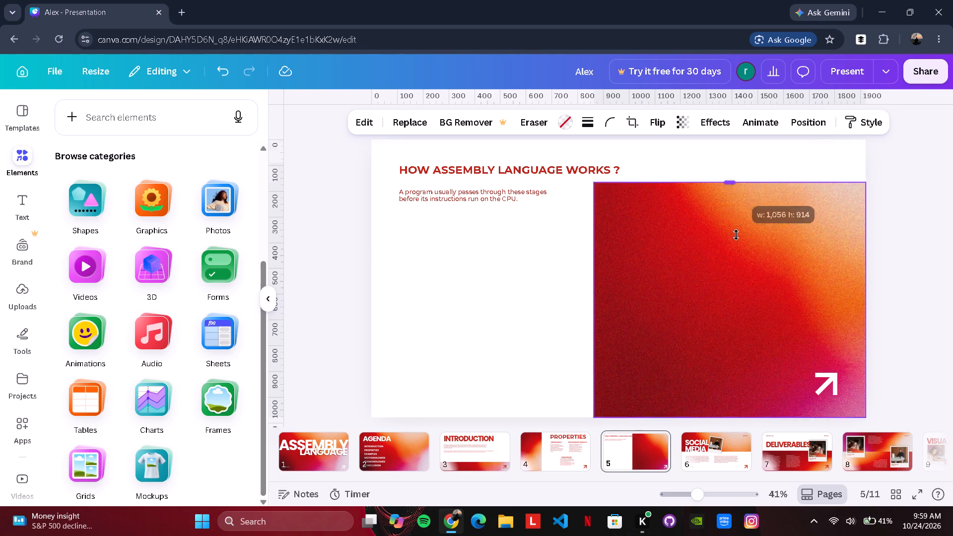
drag(736, 235, 713, 351)
drag(593, 386, 379, 402)
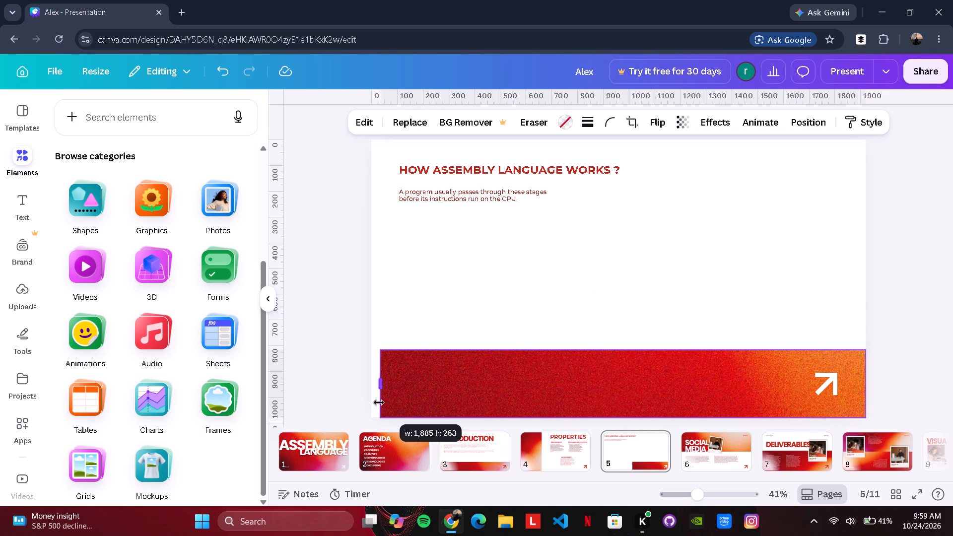
drag(379, 402, 369, 403)
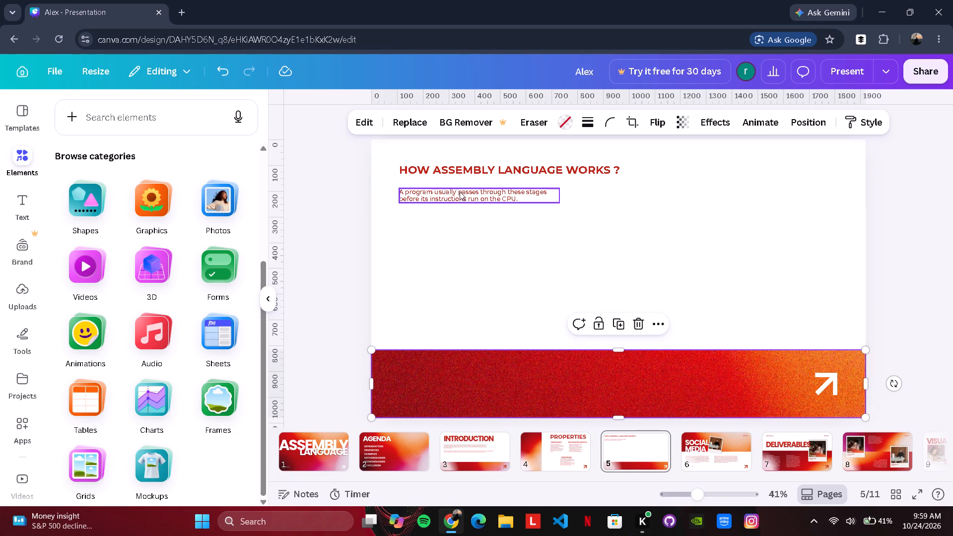
Duplicate the intro paragraph on slide 5 and place the copy a short gap below the original, aligned with its left edge.
click(461, 198)
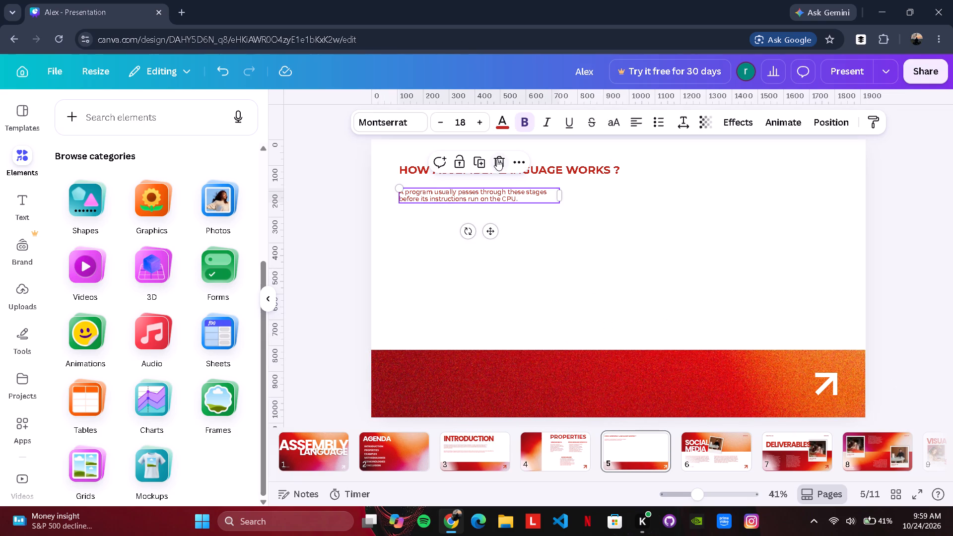
click(480, 162)
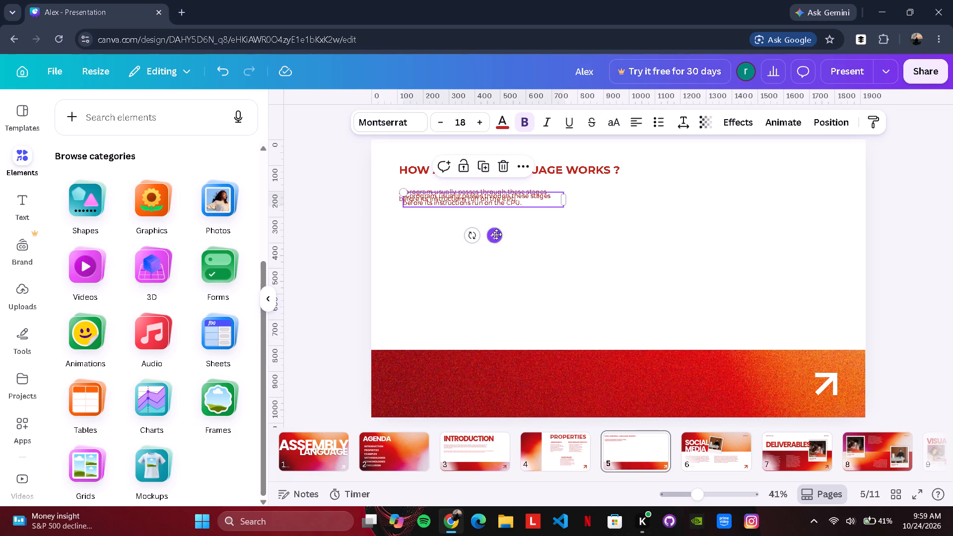
drag(494, 236, 493, 271)
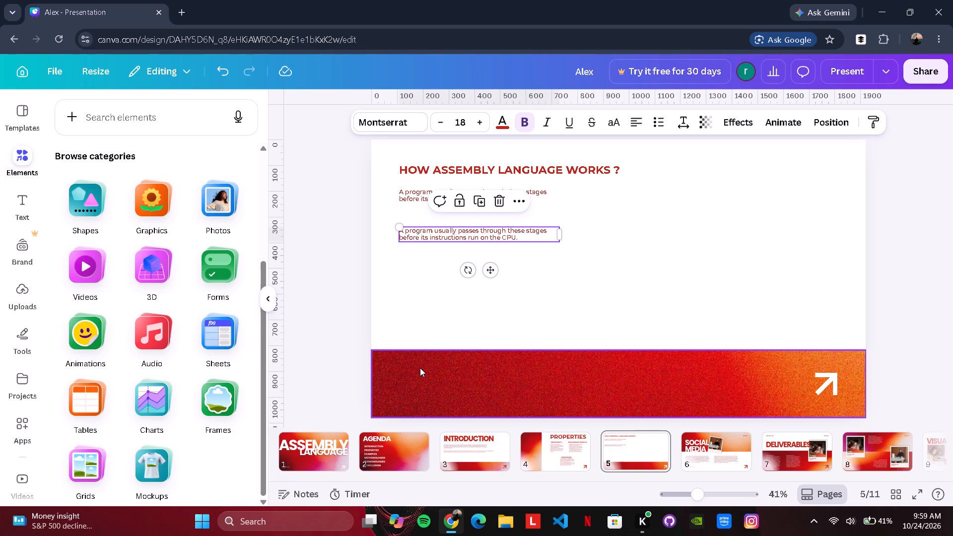
Look through the page layouts of the Red and Orange Gradient Bold Creative Presentation template.
scroll(179, 343, down, 4)
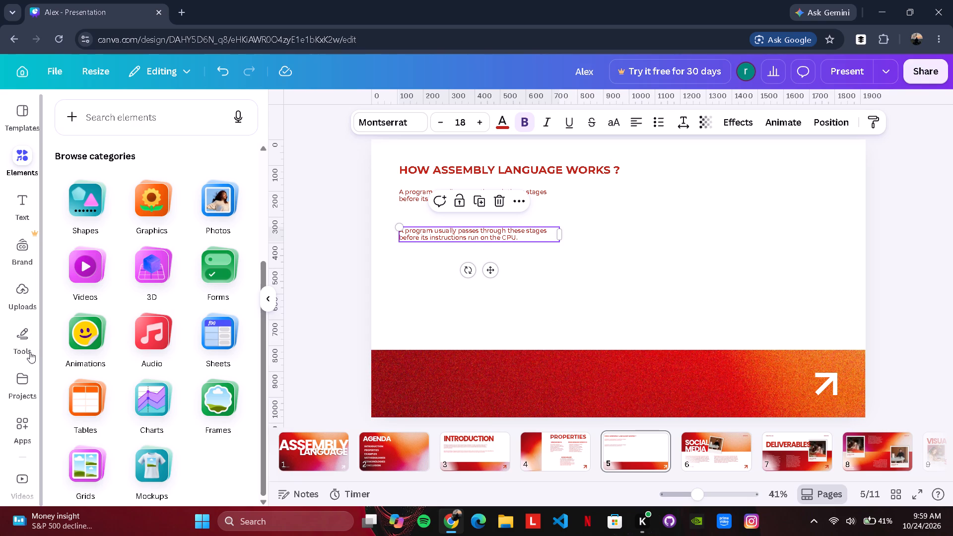
click(29, 112)
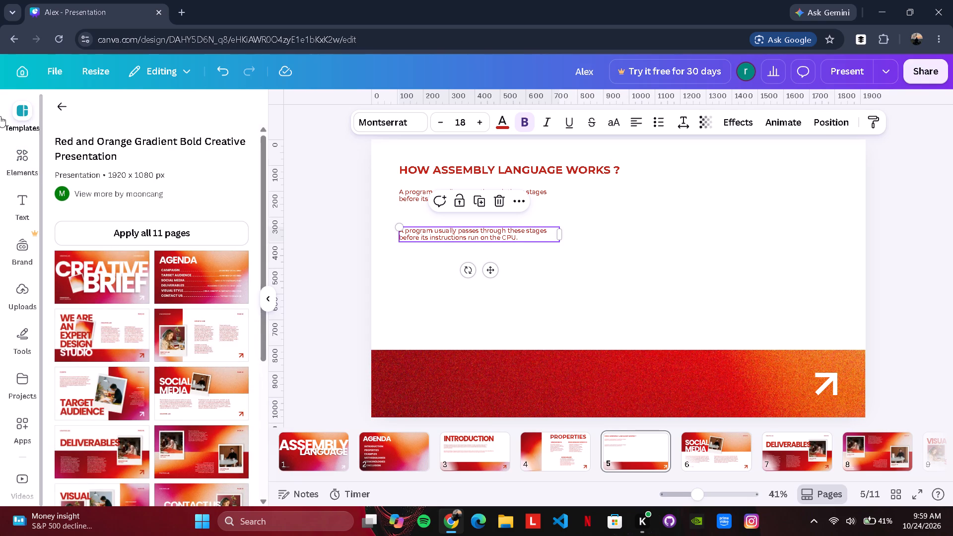
scroll(131, 278, down, 4)
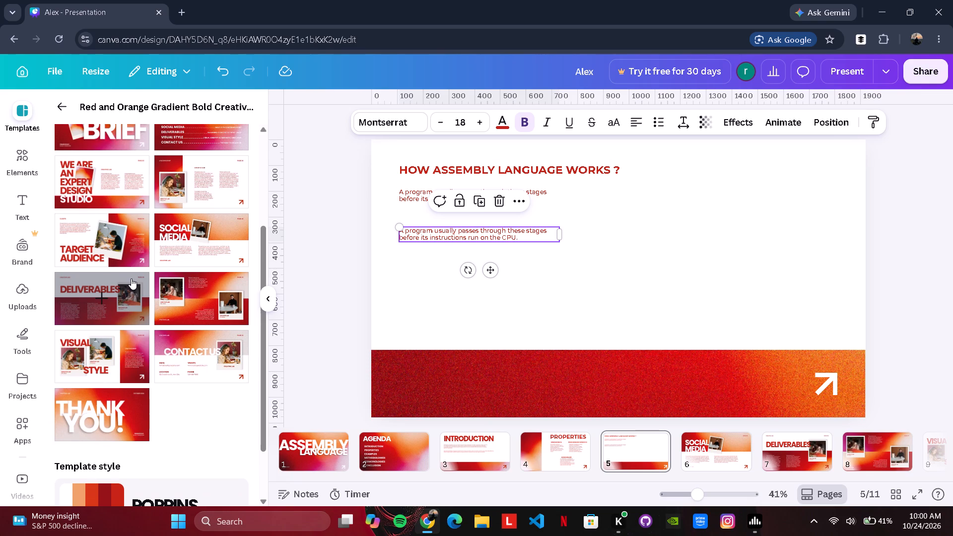
scroll(131, 278, up, 1)
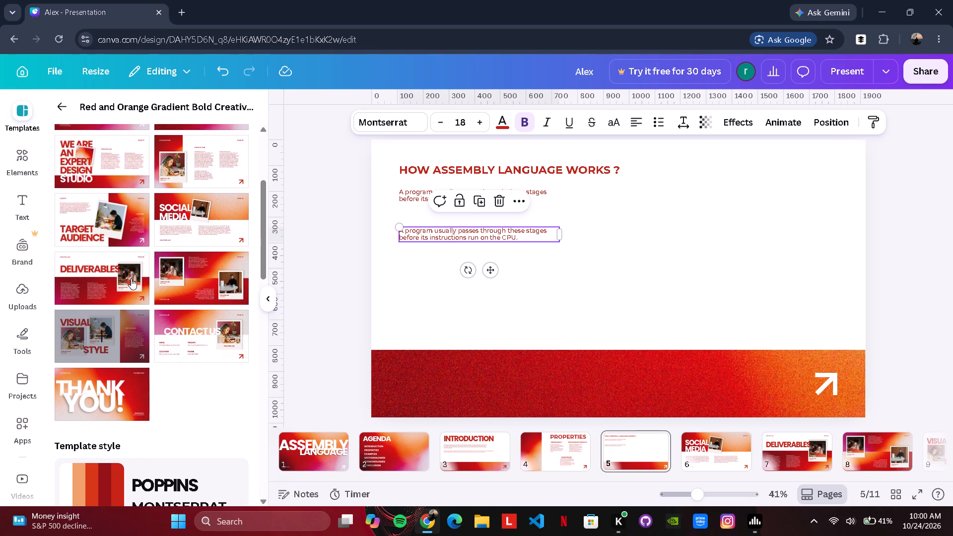
scroll(131, 278, up, 3)
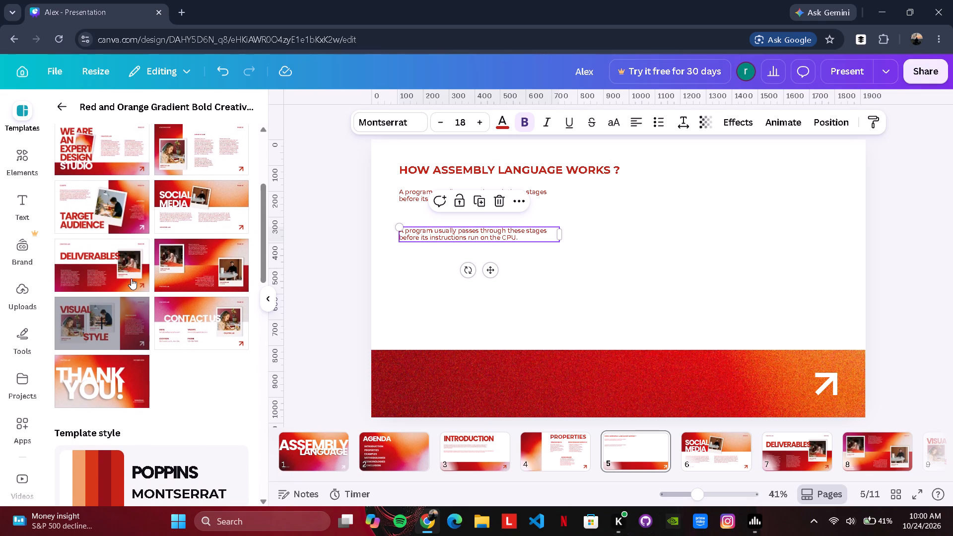
scroll(131, 278, up, 2)
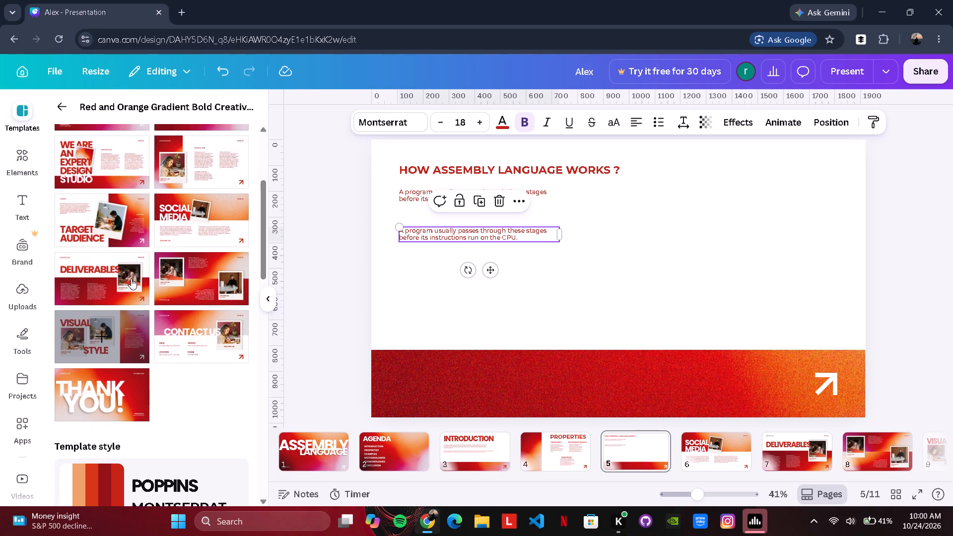
scroll(131, 278, up, 1)
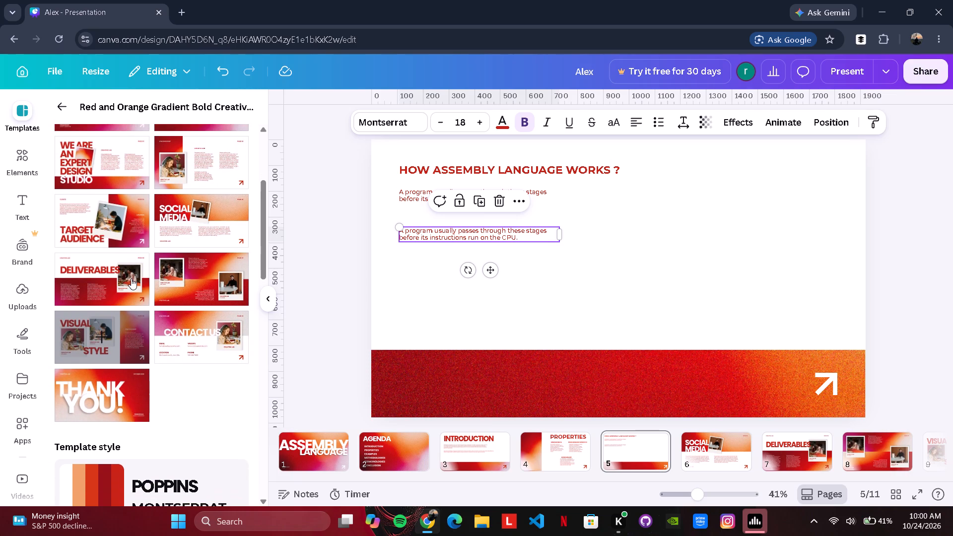
scroll(131, 278, up, 1)
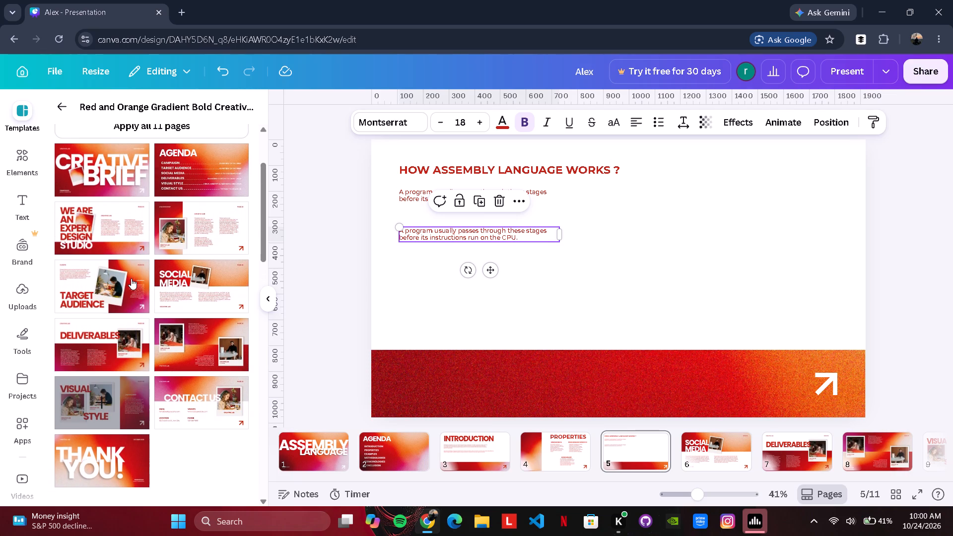
scroll(131, 278, up, 1)
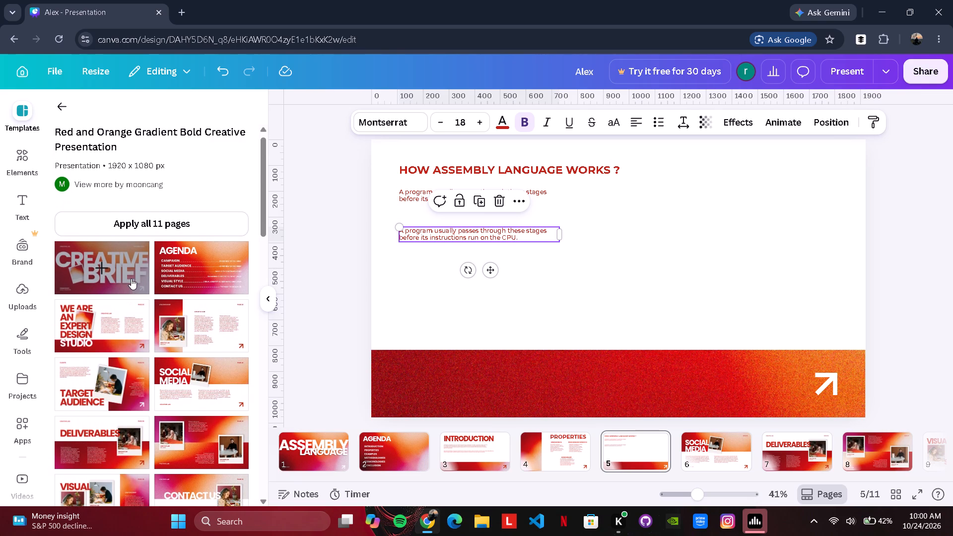
scroll(131, 278, up, 4)
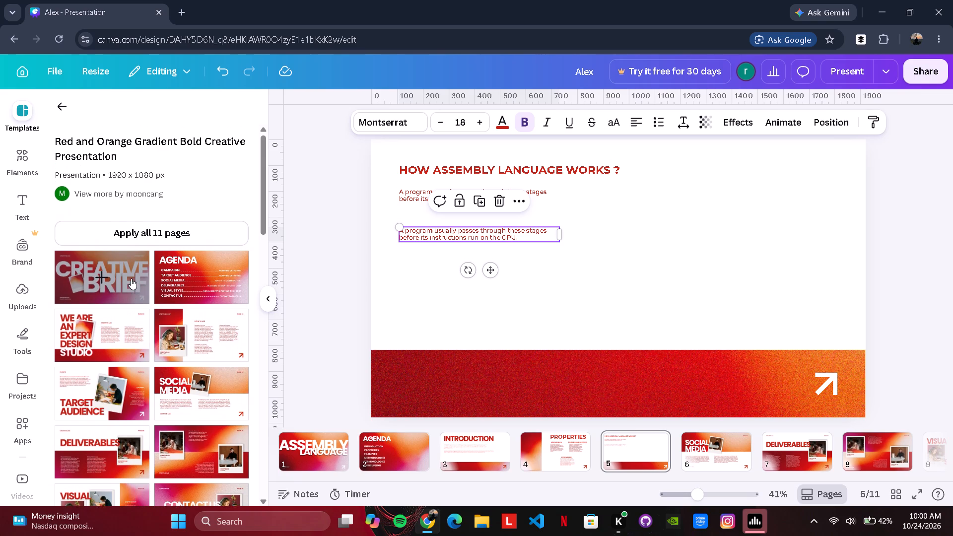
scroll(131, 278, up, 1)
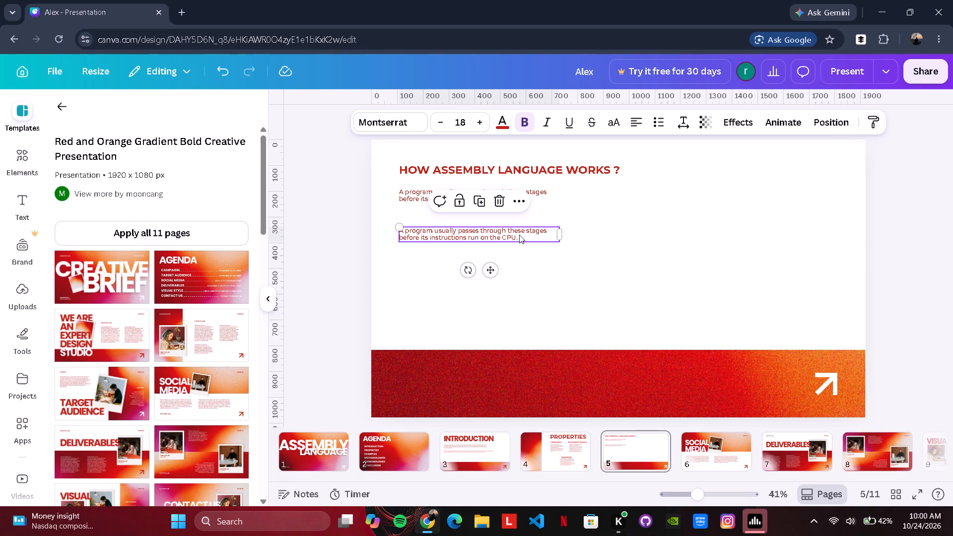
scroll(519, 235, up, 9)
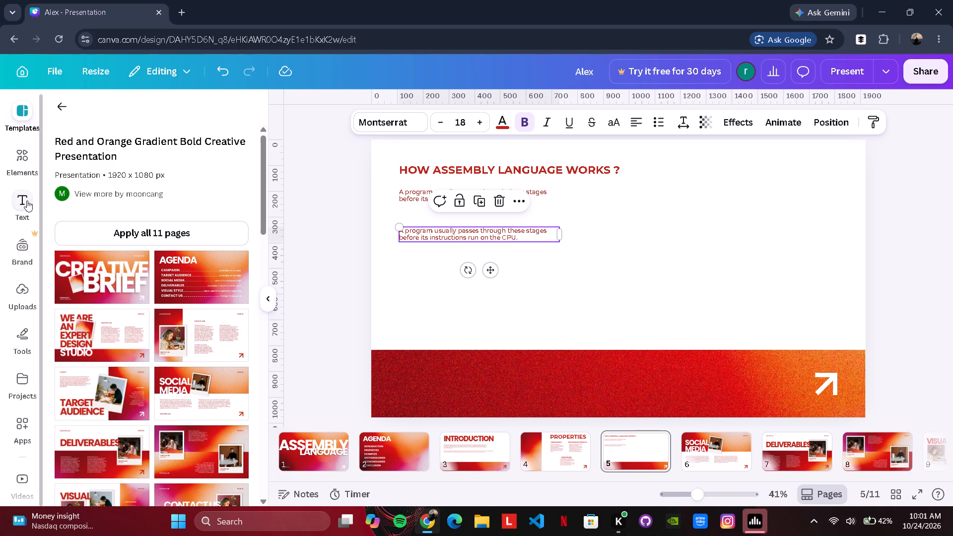
Add a rounded square shape to slide 5 and place it below the duplicated paragraph, stretched into a landscape card about 360 high.
click(18, 156)
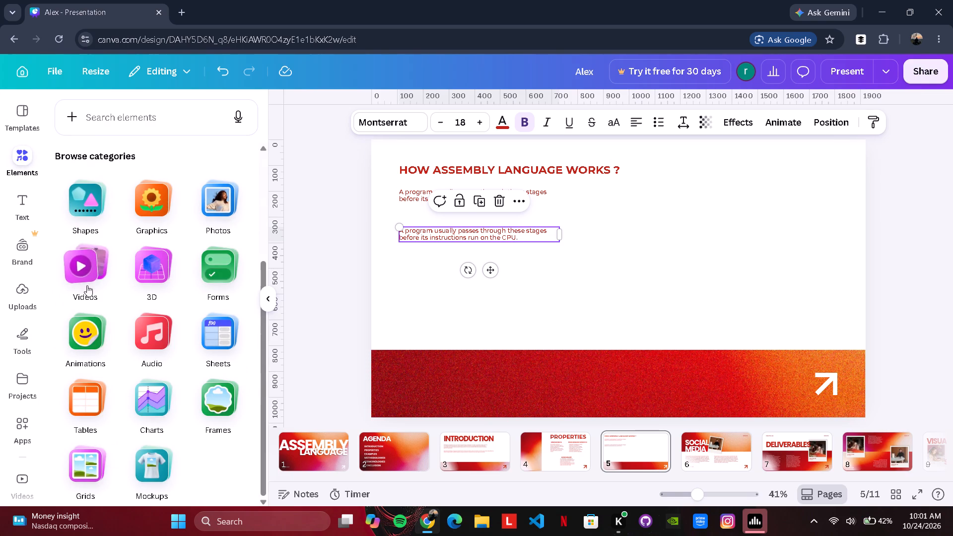
click(81, 205)
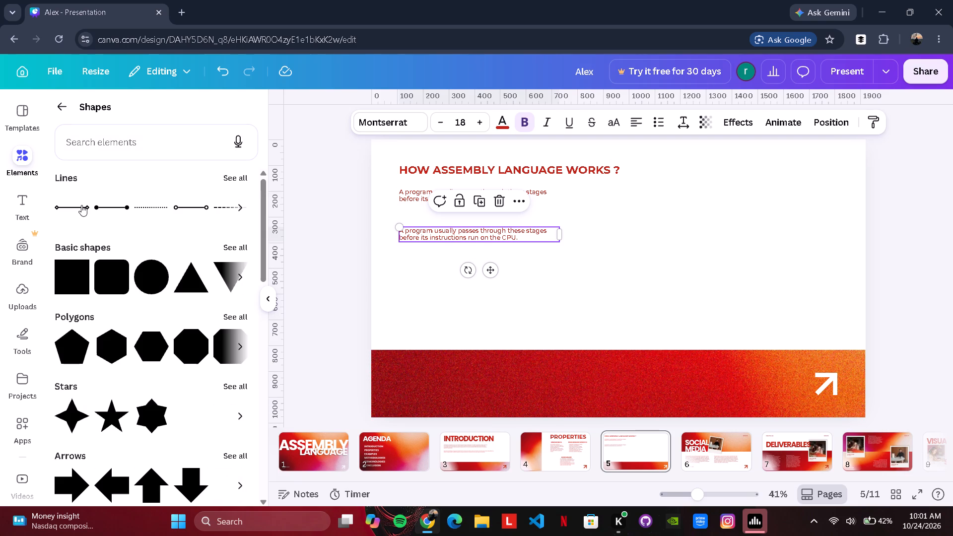
click(113, 276)
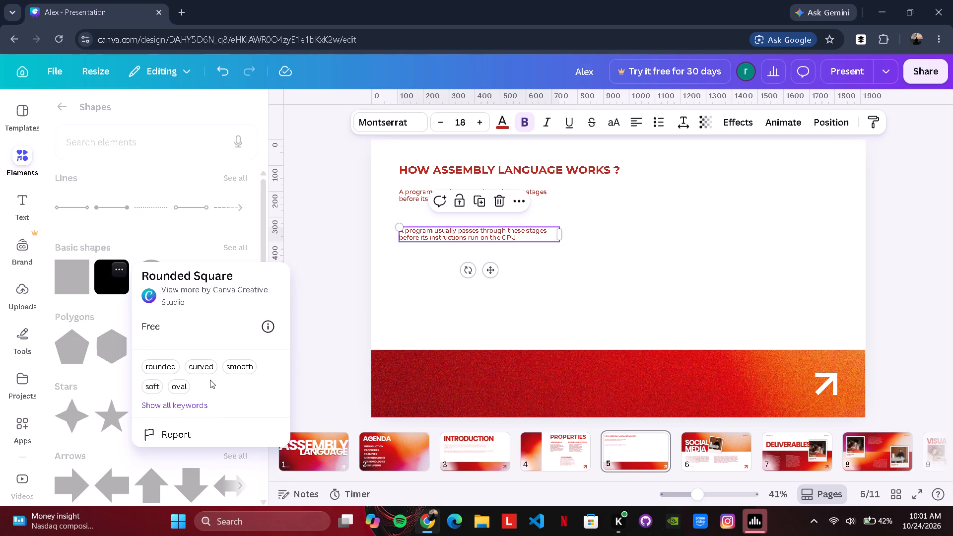
scroll(210, 380, down, 1)
click(168, 366)
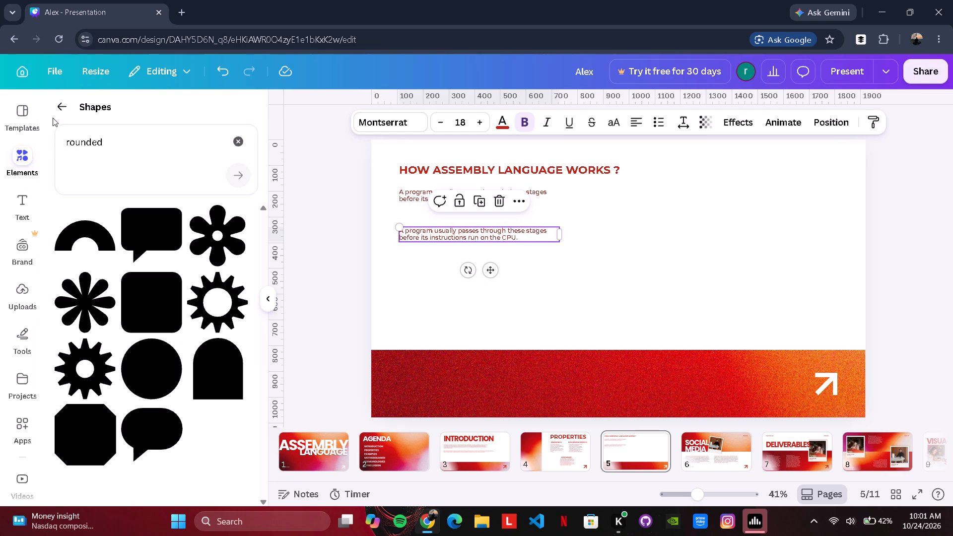
click(164, 309)
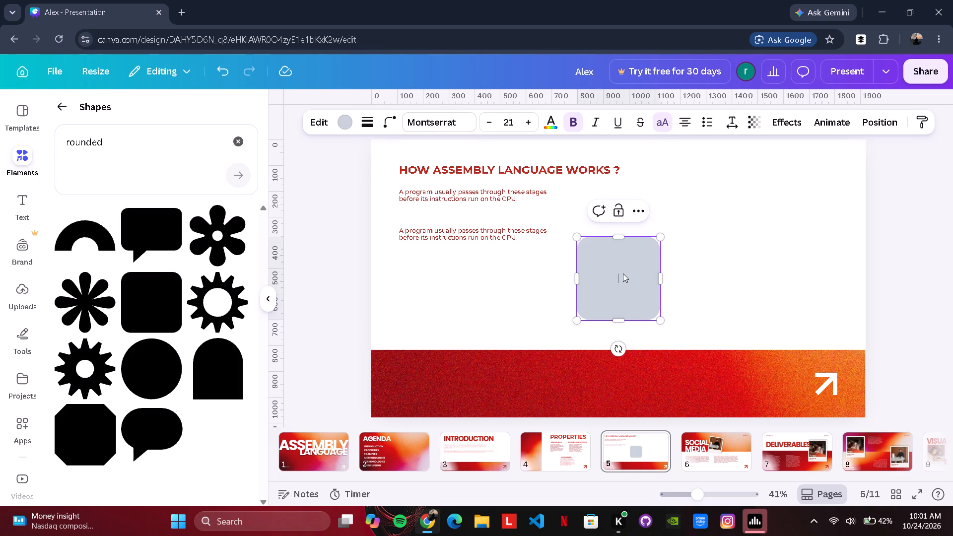
drag(623, 273, 441, 288)
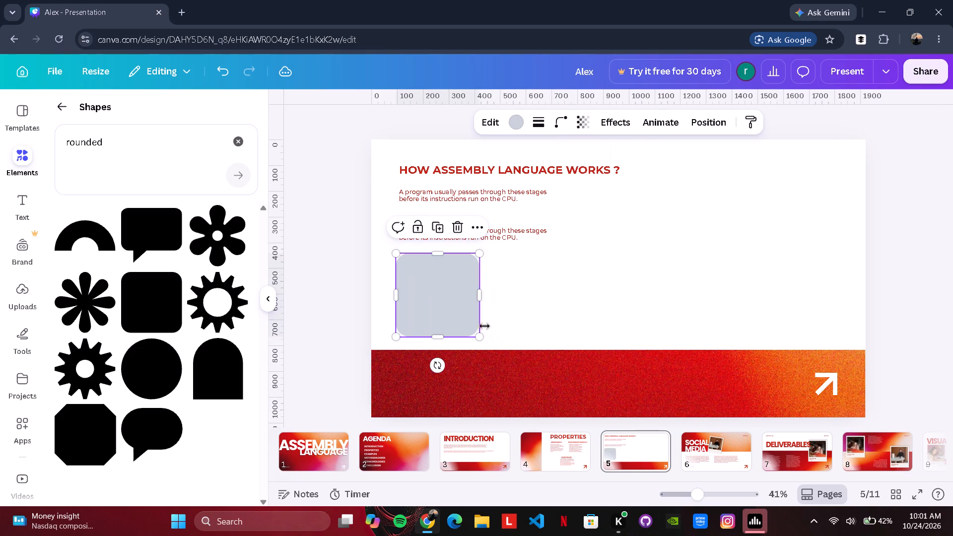
drag(476, 337, 511, 347)
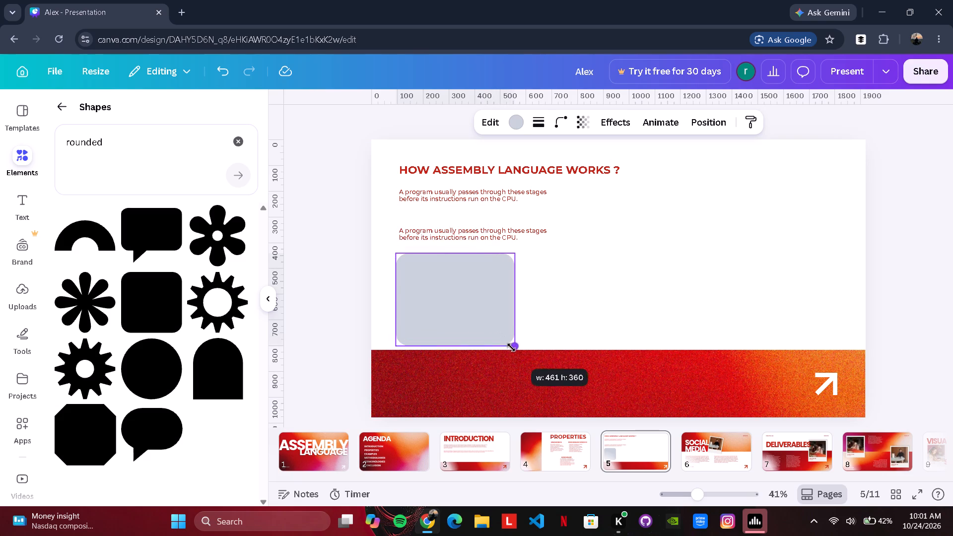
drag(511, 347, 503, 347)
click(469, 303)
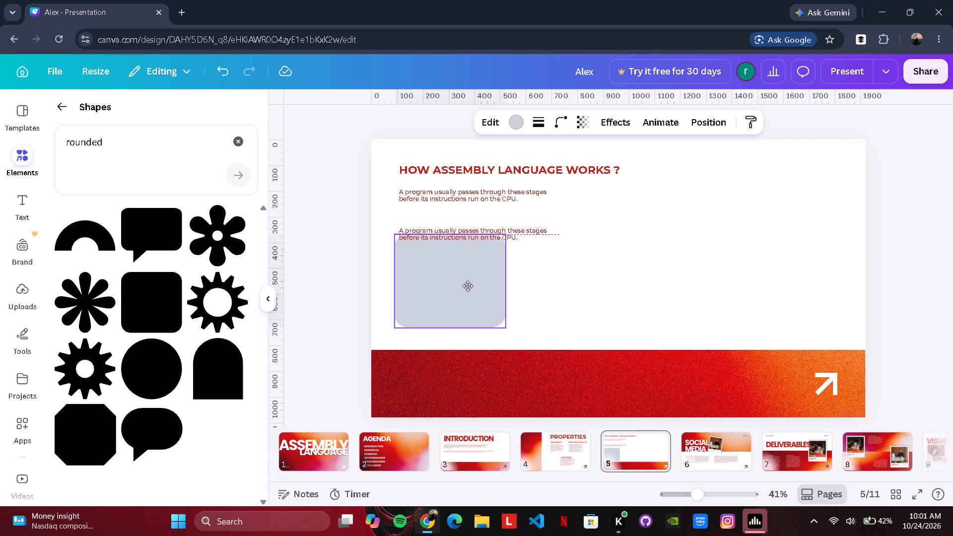
Delete the duplicated intro paragraph above the grey card on slide 5.
click(524, 238)
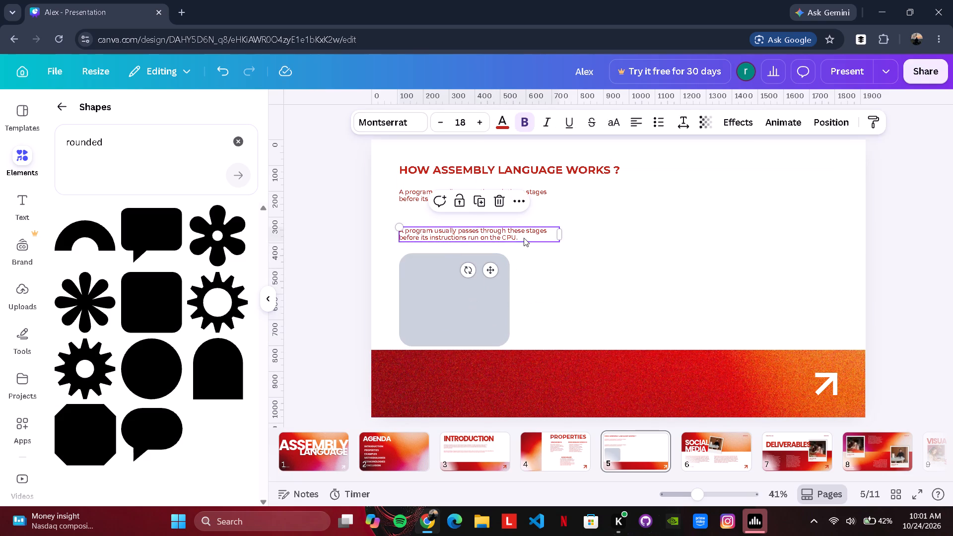
click(499, 204)
Move the grey card up into the freed space and enlarge it to nearly reach the gradient band, extending its width further.
drag(456, 301, 452, 279)
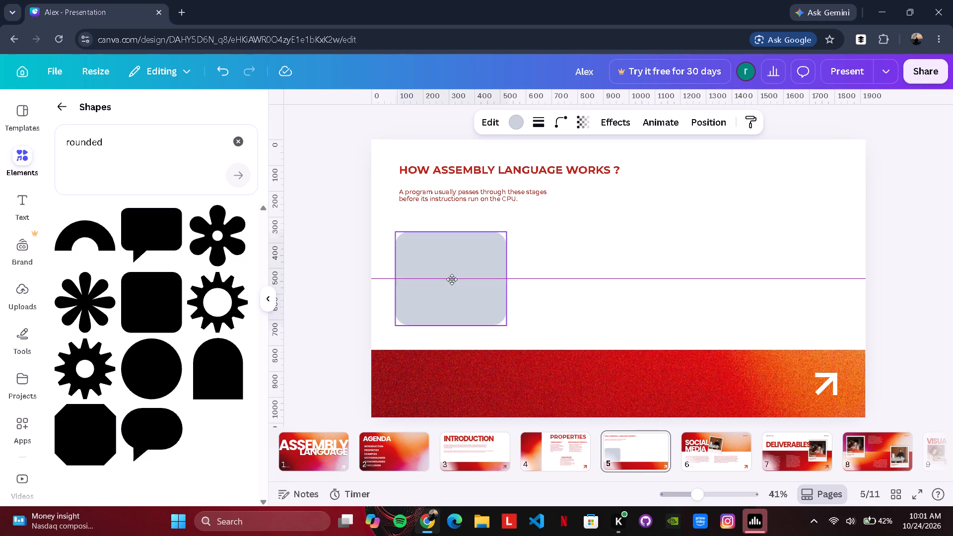
drag(452, 279, 452, 277)
drag(505, 324, 514, 339)
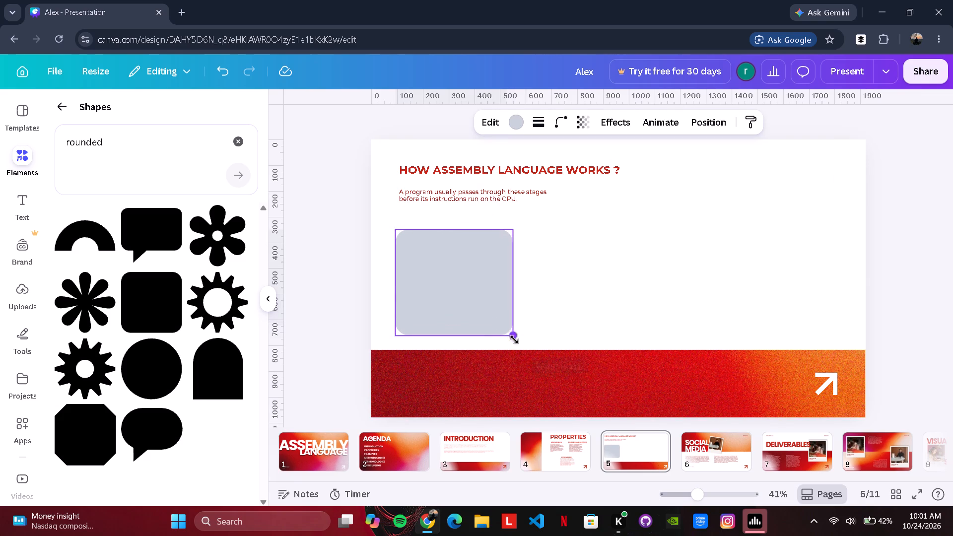
drag(514, 339, 521, 345)
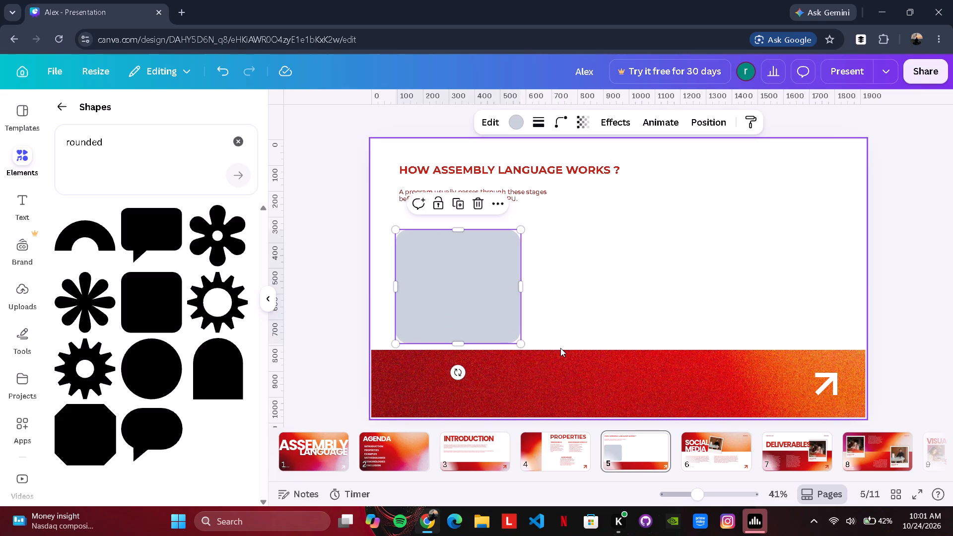
drag(522, 289, 538, 292)
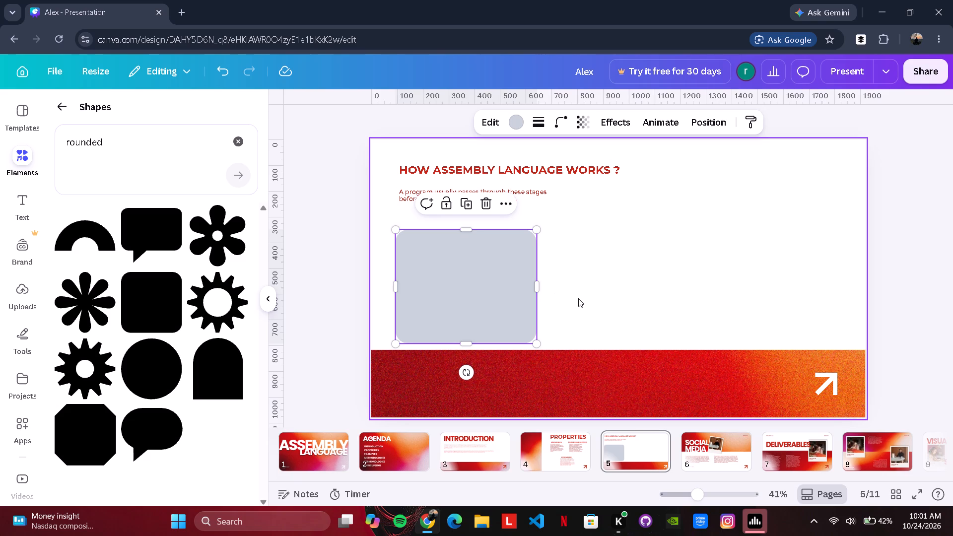
click(578, 298)
Enter the text "Write the code" inside the grey card on slide 5.
click(445, 257)
click(445, 257)
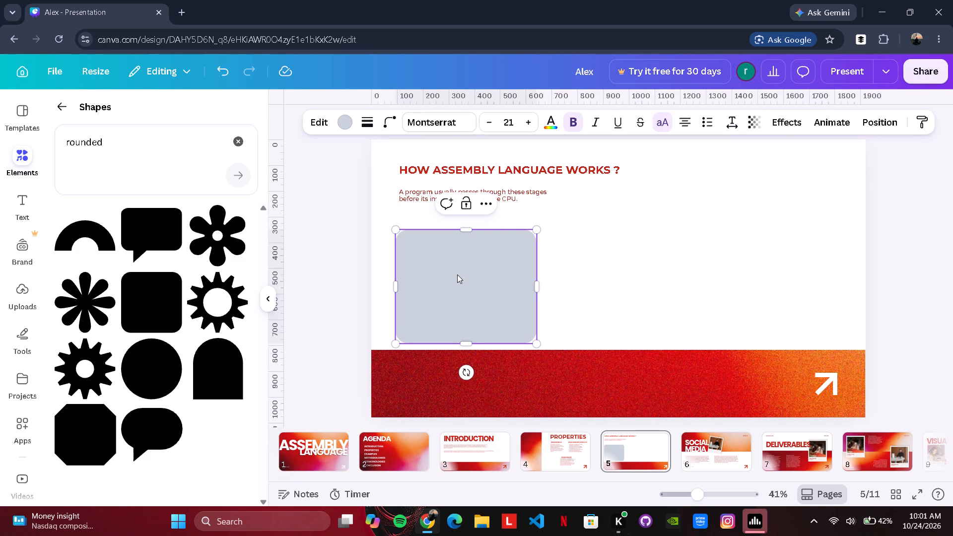
key(shift+w)
text(rite)
key(BackSpace)
key(BackSpace)
key(BackSpace)
key(BackSpace)
text(rite)
key(space)
text(the)
key(space)
text(code)
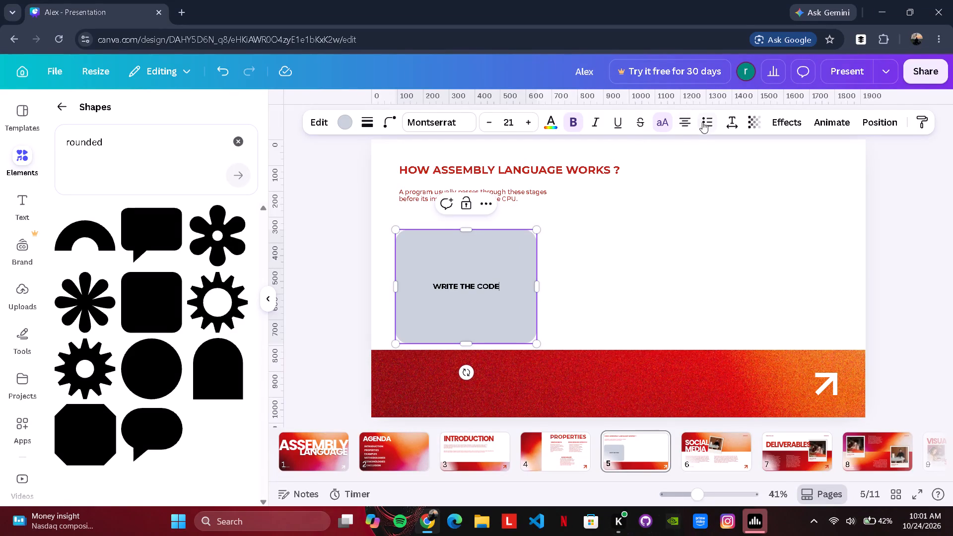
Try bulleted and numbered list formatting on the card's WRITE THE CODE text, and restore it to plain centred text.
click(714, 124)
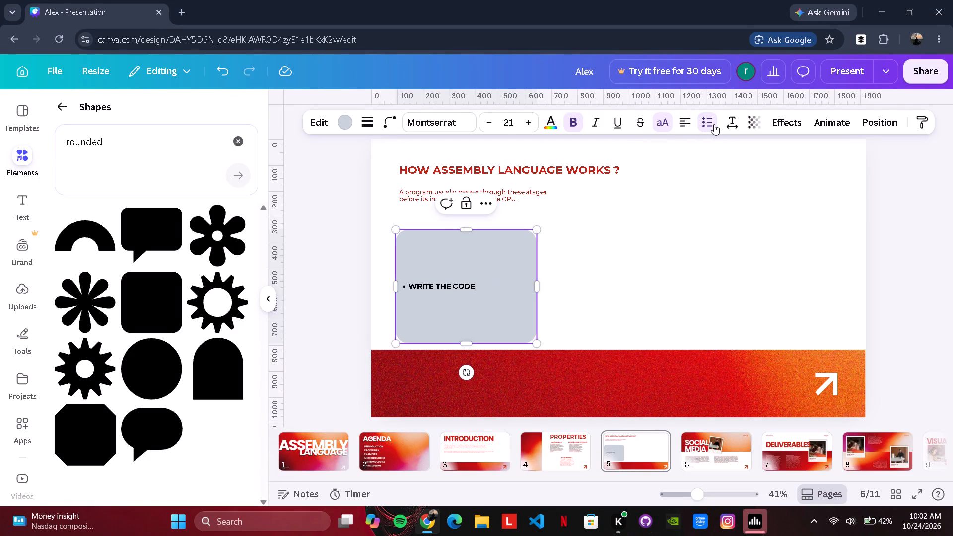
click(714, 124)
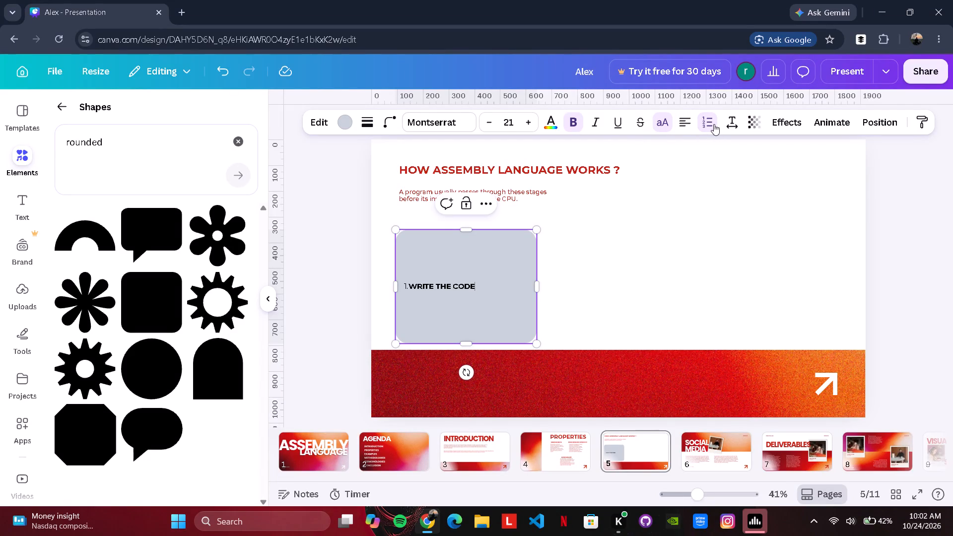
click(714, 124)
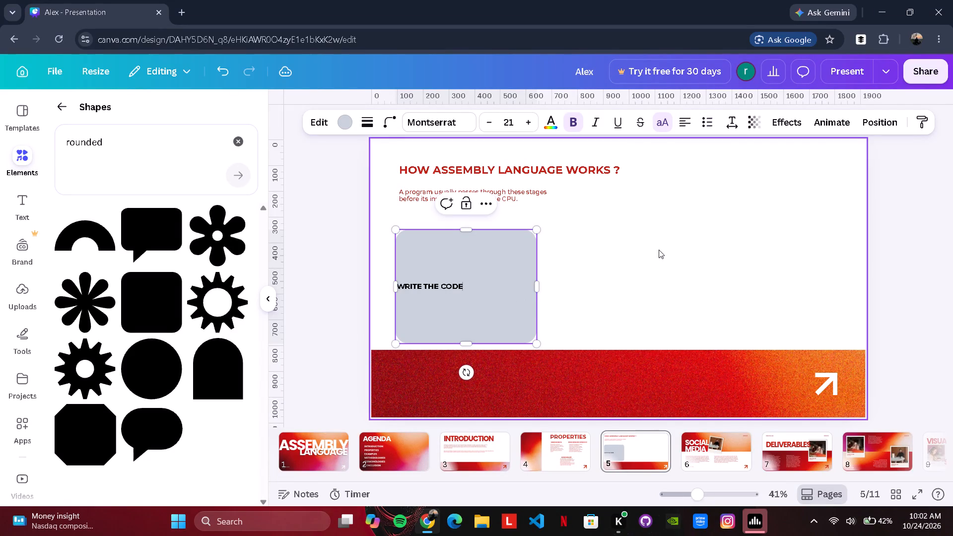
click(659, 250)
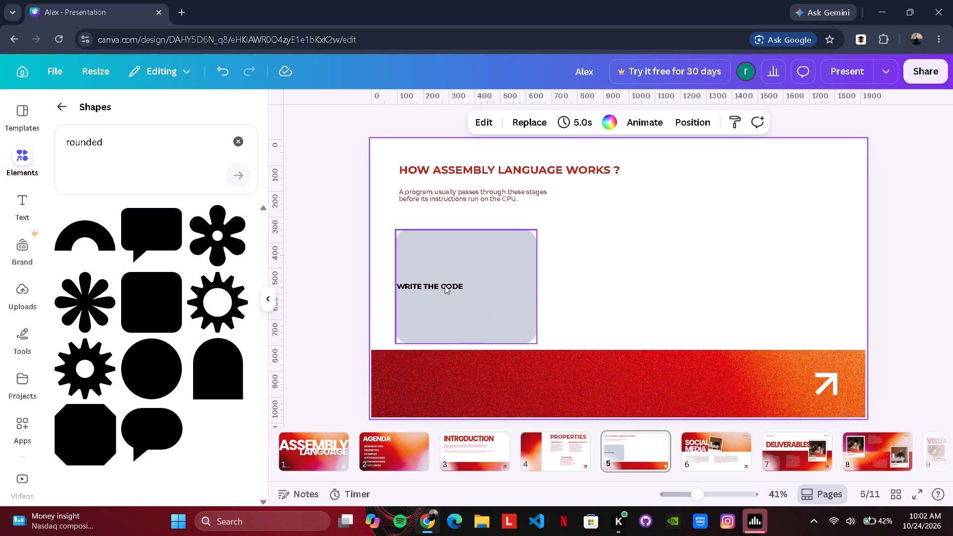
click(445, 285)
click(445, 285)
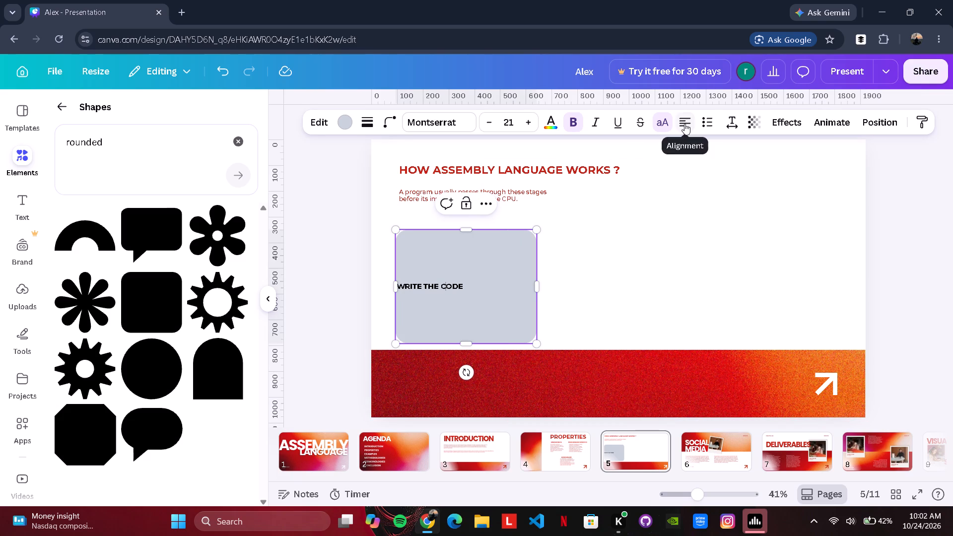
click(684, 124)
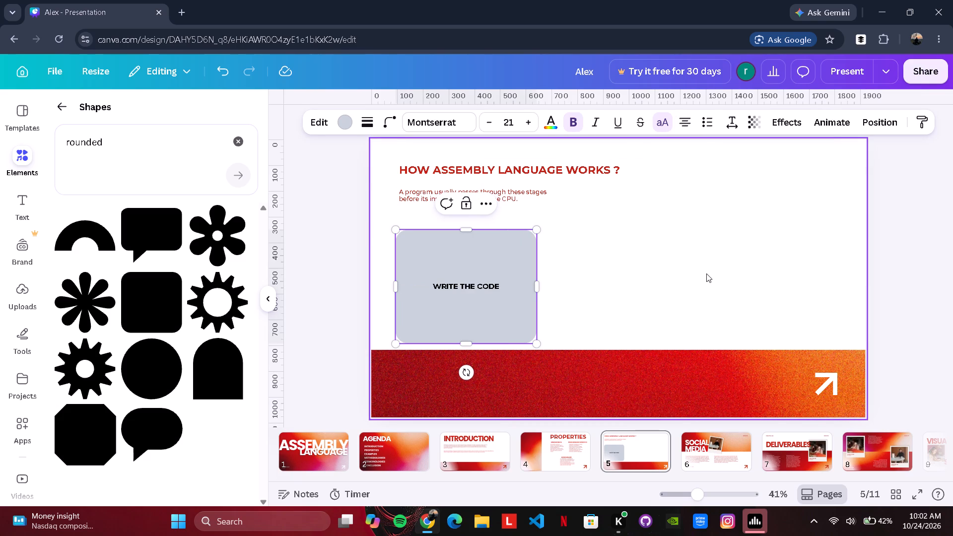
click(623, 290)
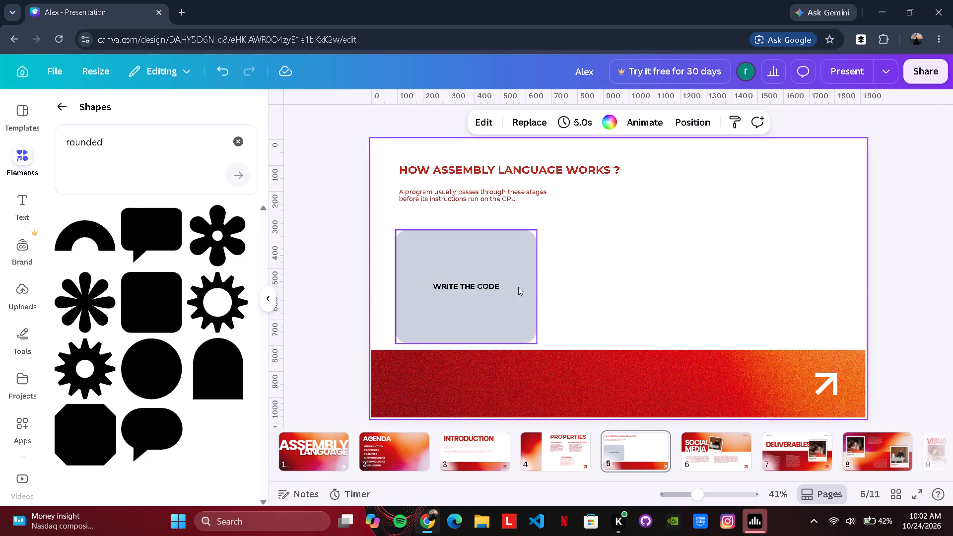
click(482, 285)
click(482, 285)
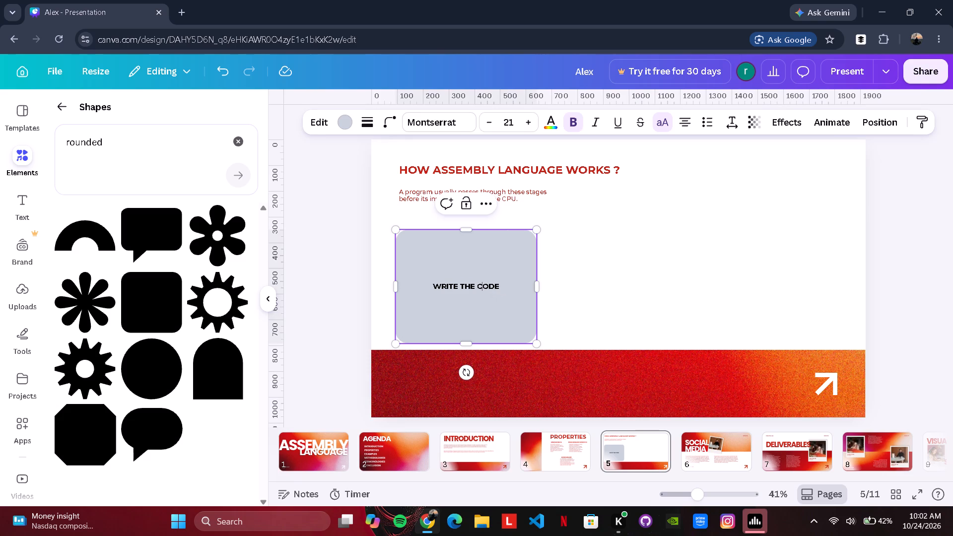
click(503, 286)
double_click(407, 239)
Duplicate slide 5's intro paragraph and place the copy, narrowed to about half its width, inside the grey card's upper-left corner.
click(415, 199)
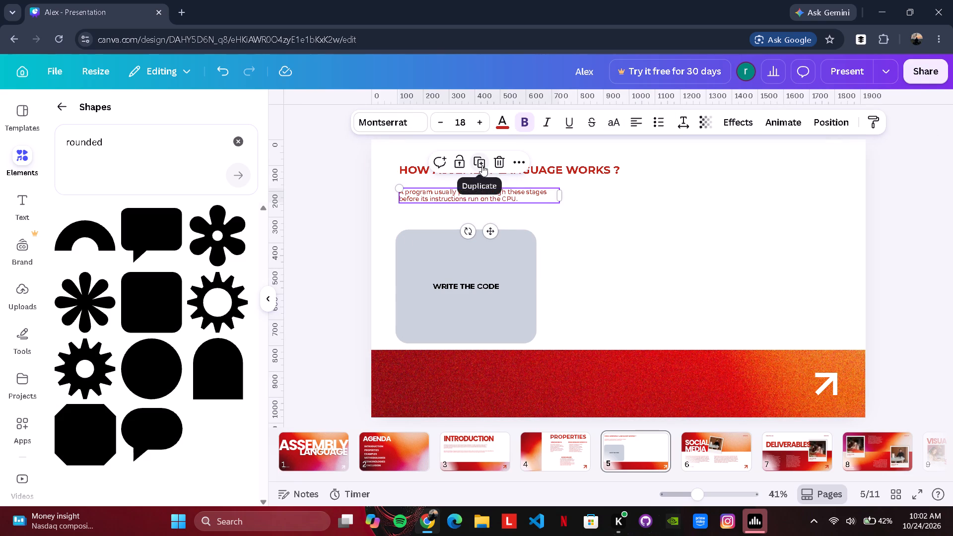
click(482, 165)
drag(461, 200, 461, 244)
drag(563, 246, 523, 252)
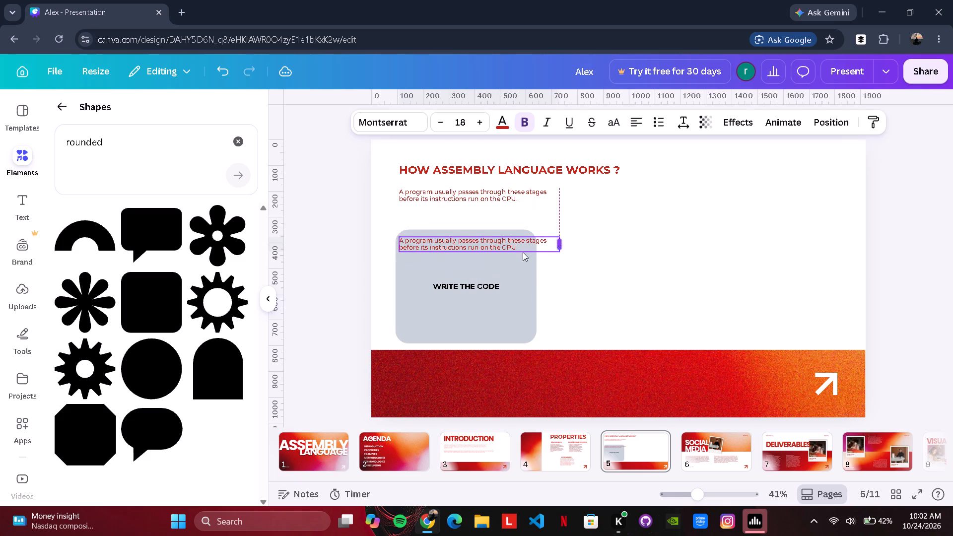
drag(523, 252, 475, 242)
click(595, 244)
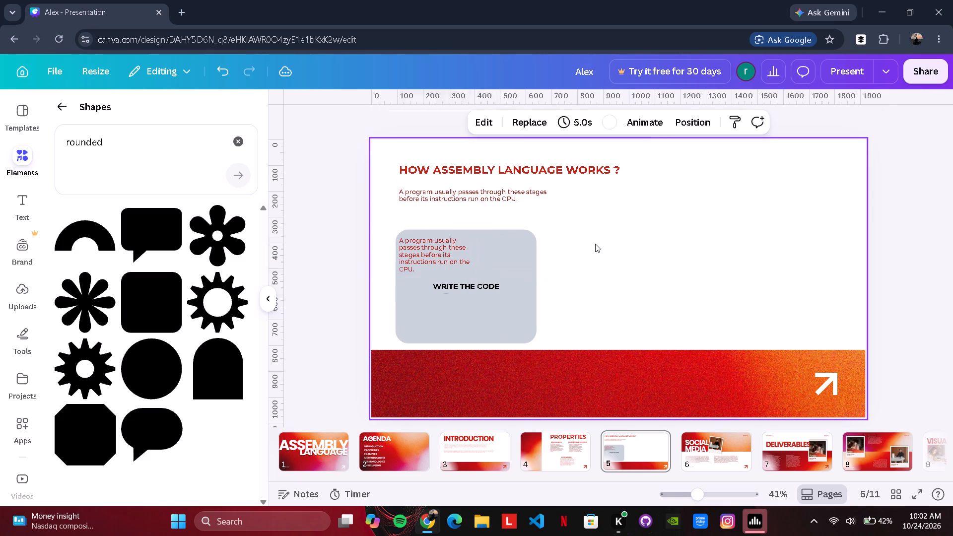
drag(432, 245, 442, 245)
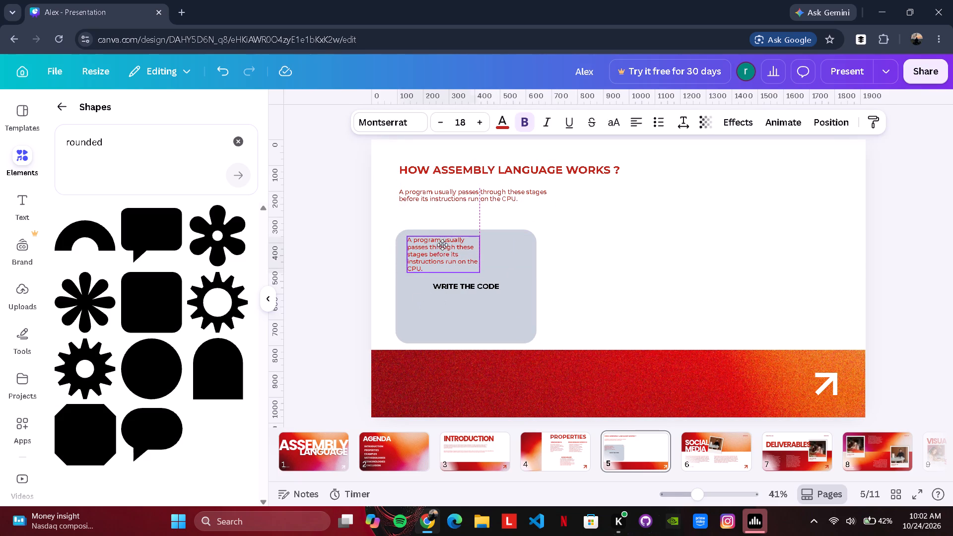
drag(442, 245, 440, 244)
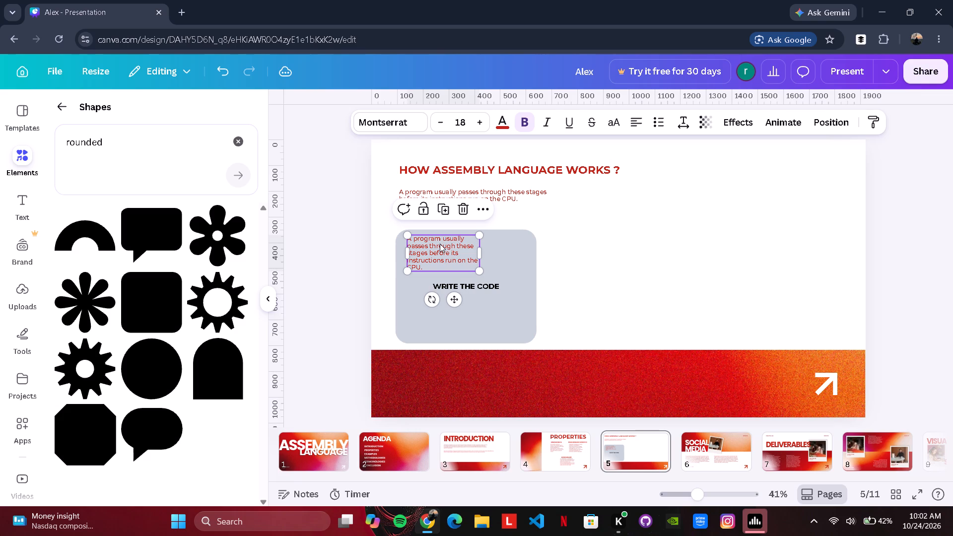
Replace the copied paragraph's text in the card's corner with 01.
click(432, 261)
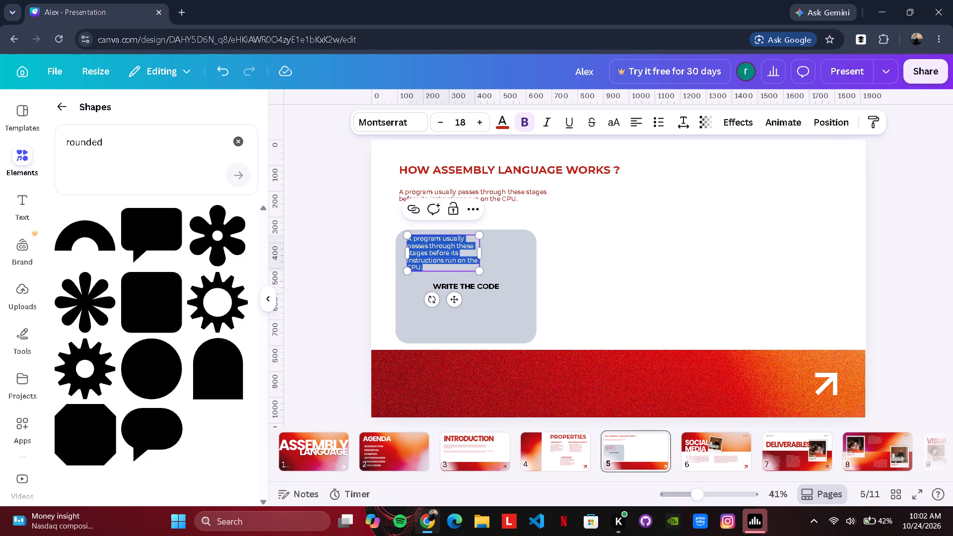
key(BackSpace)
text(01)
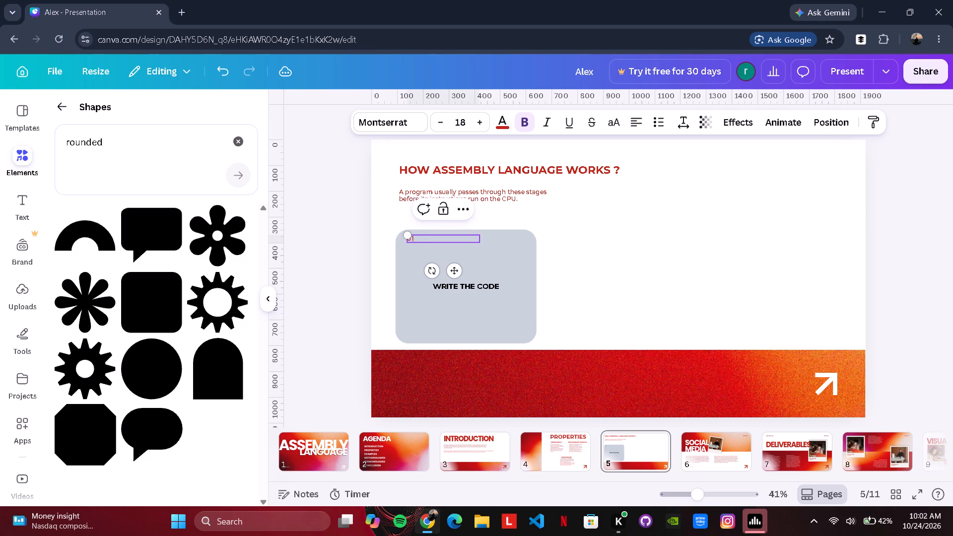
Change the text colour of the 01 label in the grey card to black (#000000).
click(499, 130)
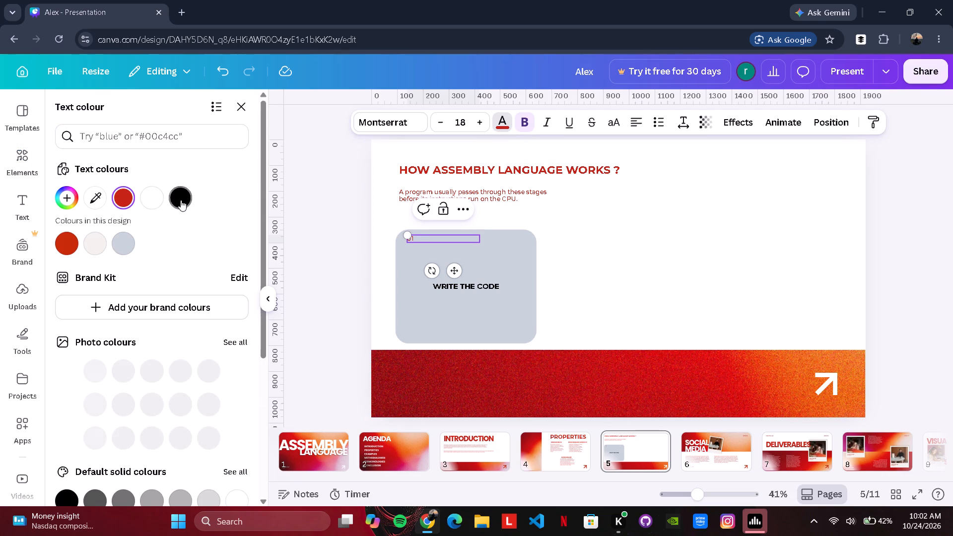
click(181, 200)
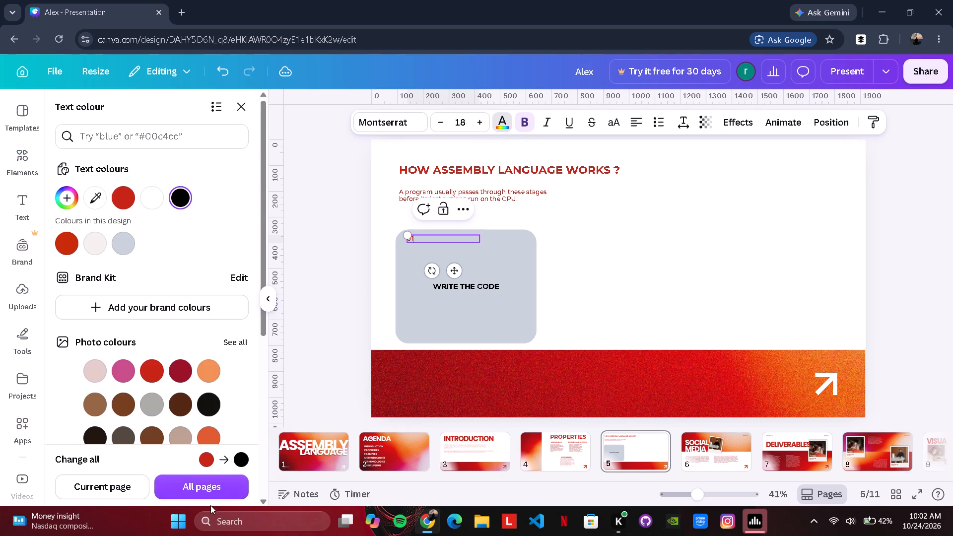
click(330, 205)
click(330, 205)
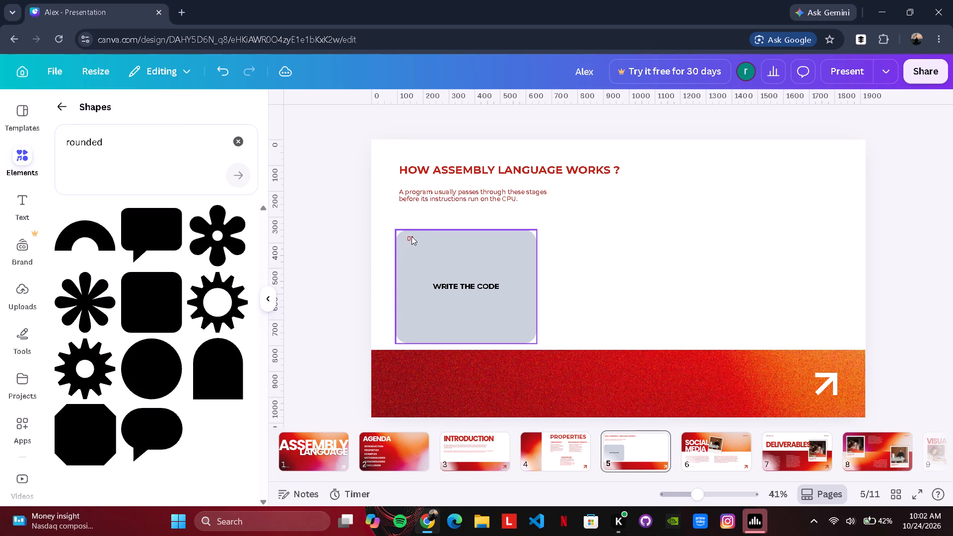
double_click(411, 236)
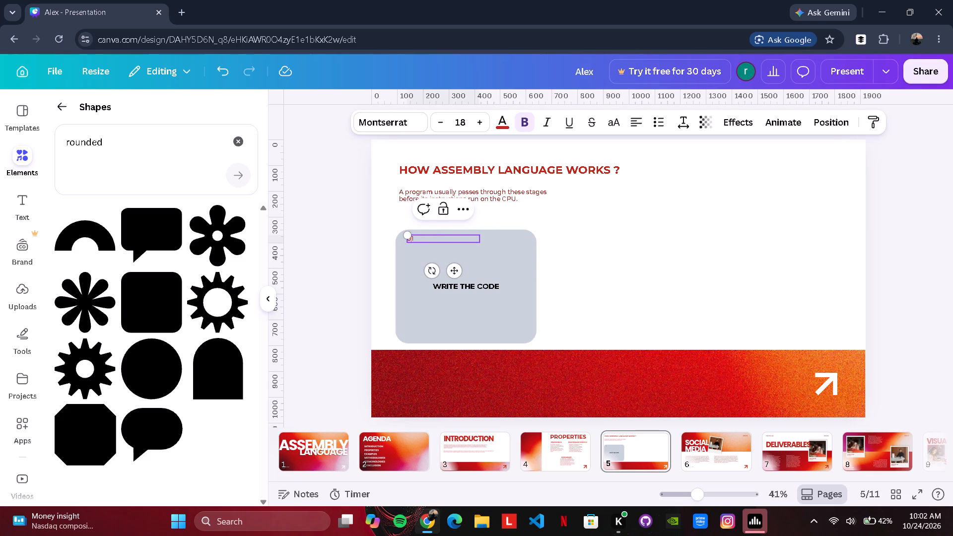
click(418, 238)
key(ctrl+a)
click(504, 126)
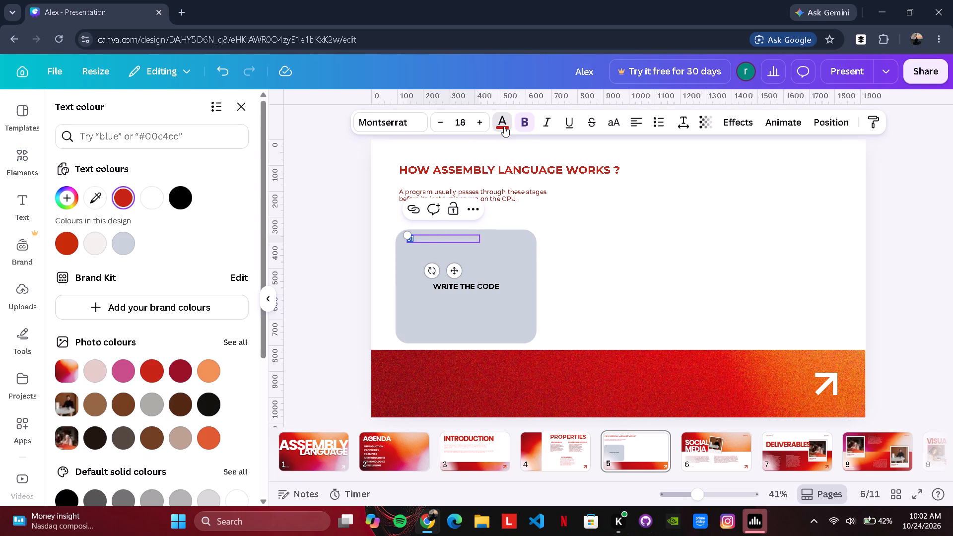
click(180, 198)
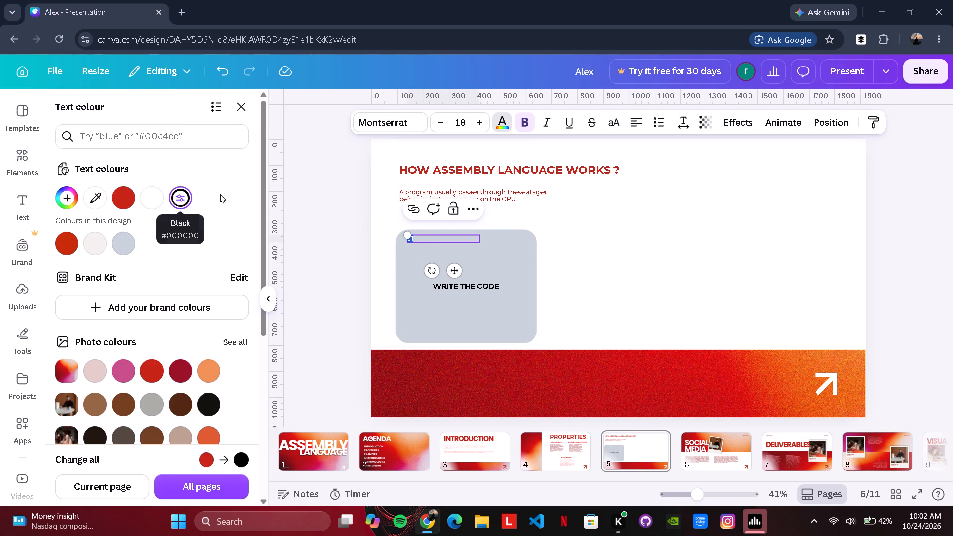
Increase the 01 label's font size to 33.
triple_click(477, 127)
triple_click(477, 127)
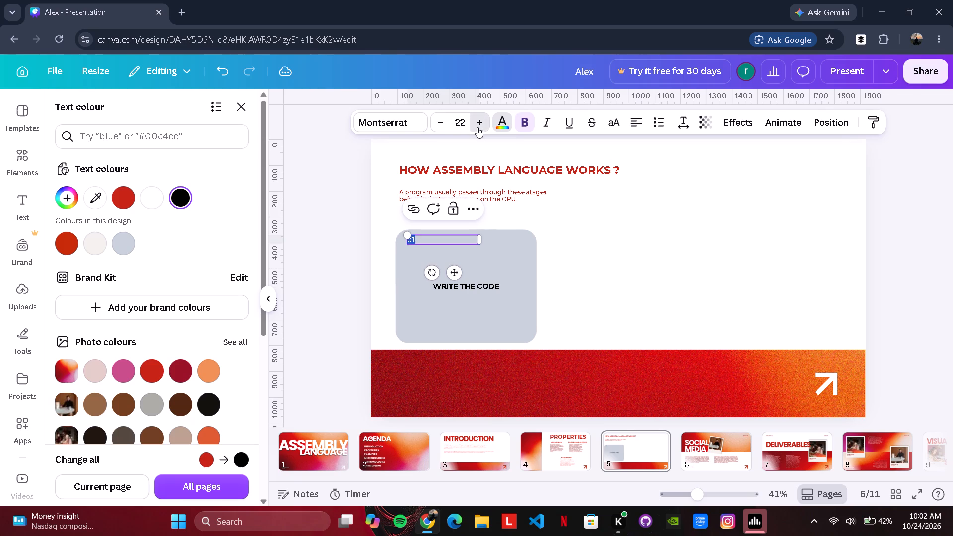
triple_click(477, 127)
triple_click(477, 127)
triple_click(477, 127)
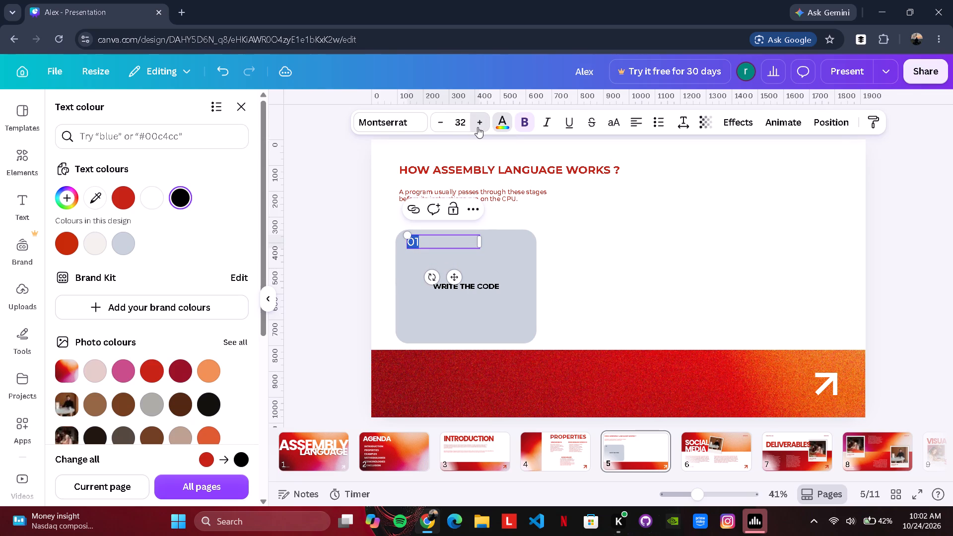
click(625, 229)
click(625, 229)
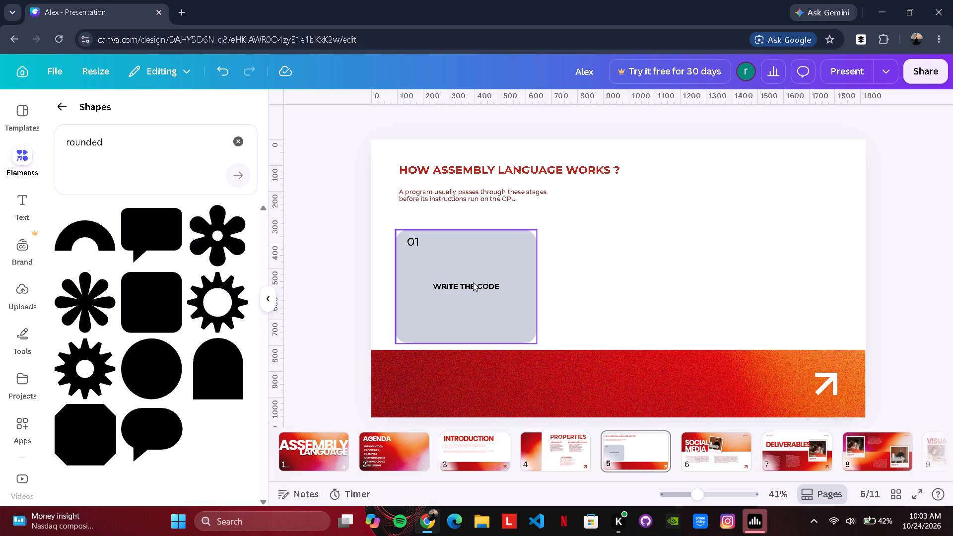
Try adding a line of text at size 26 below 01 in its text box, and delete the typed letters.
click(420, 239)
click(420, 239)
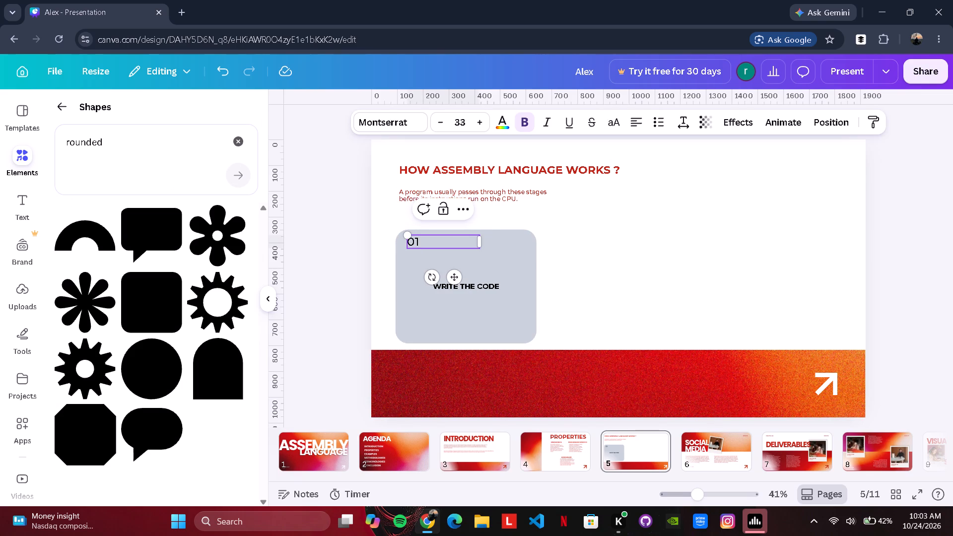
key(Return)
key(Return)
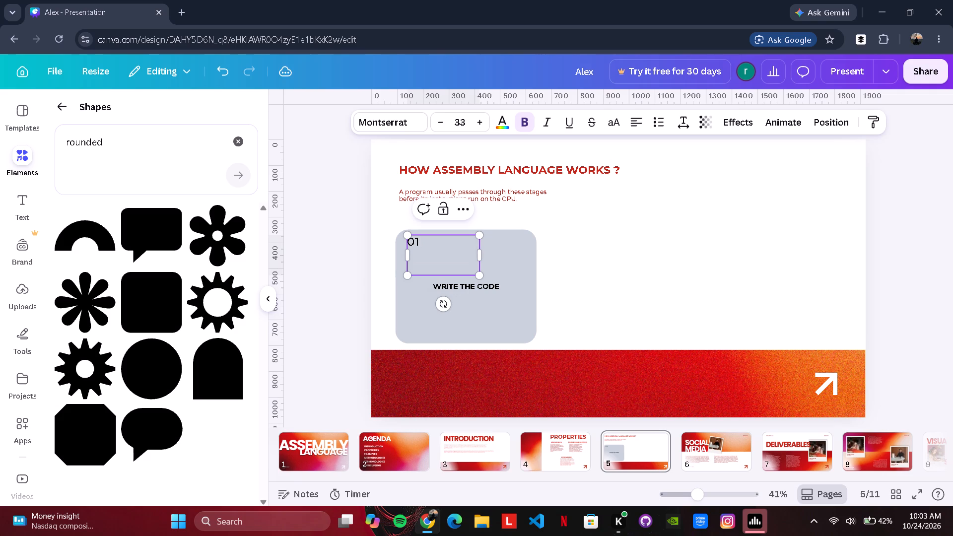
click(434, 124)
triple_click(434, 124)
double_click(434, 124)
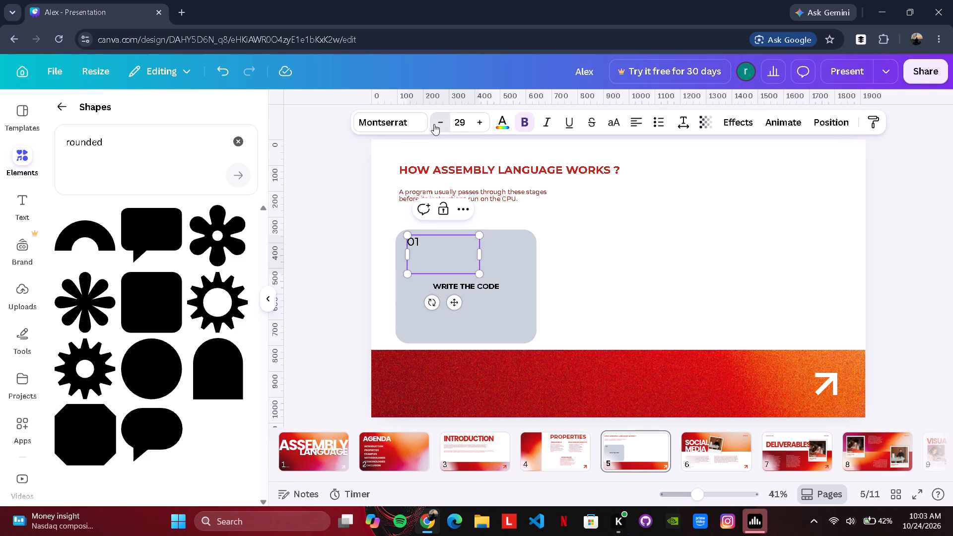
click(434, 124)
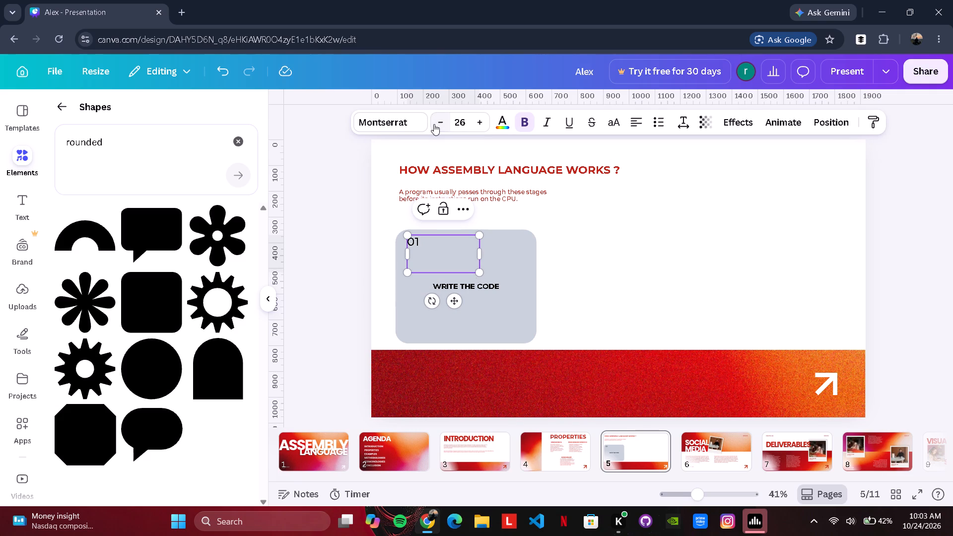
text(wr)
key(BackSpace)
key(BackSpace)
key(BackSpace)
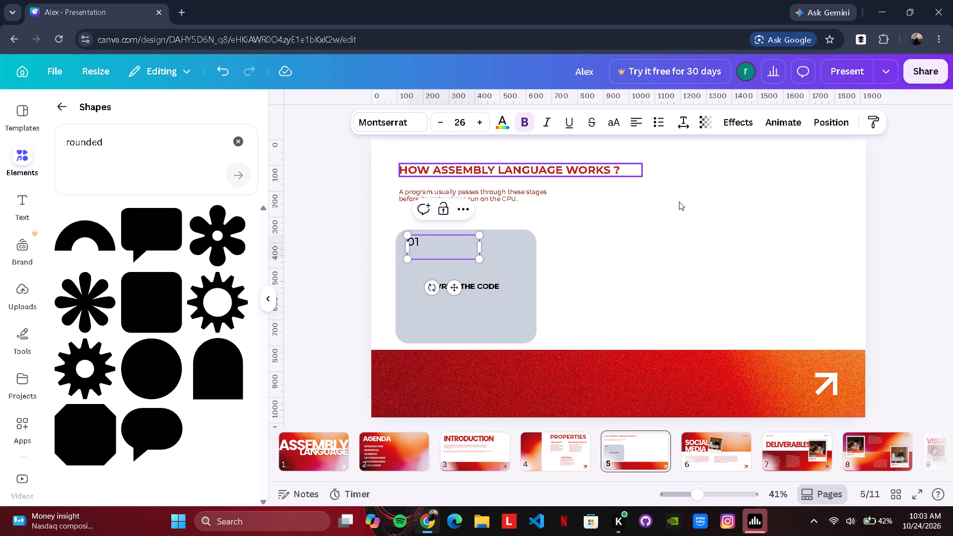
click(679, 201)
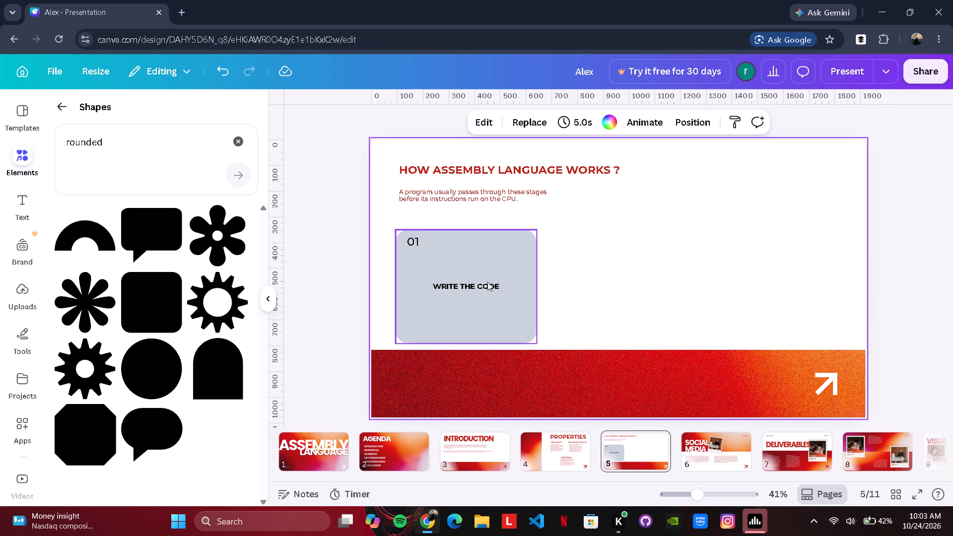
Leave a blank line below WRITE THE CODE in the grey card and start a paragraph reading "The programmer writes instructions".
click(487, 283)
click(487, 283)
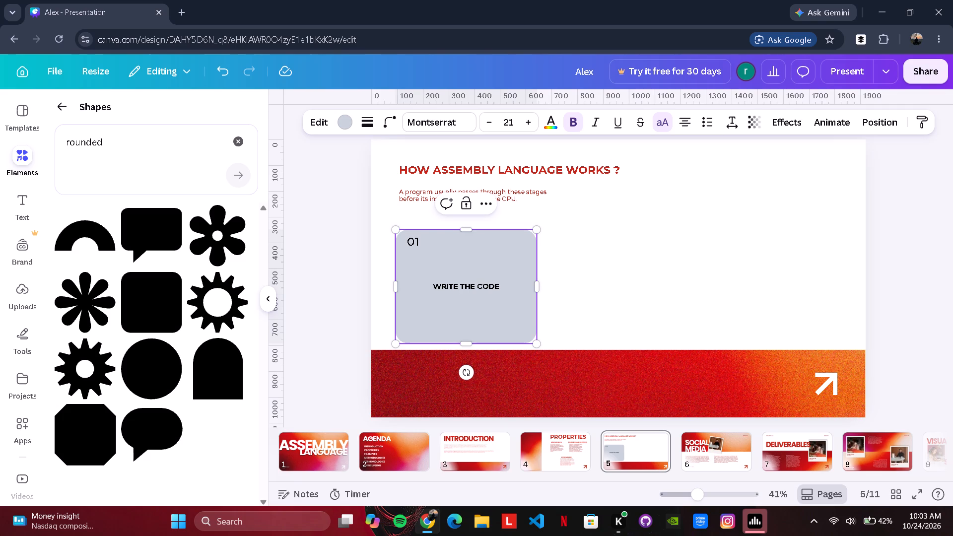
click(505, 290)
key(Return)
key(Return)
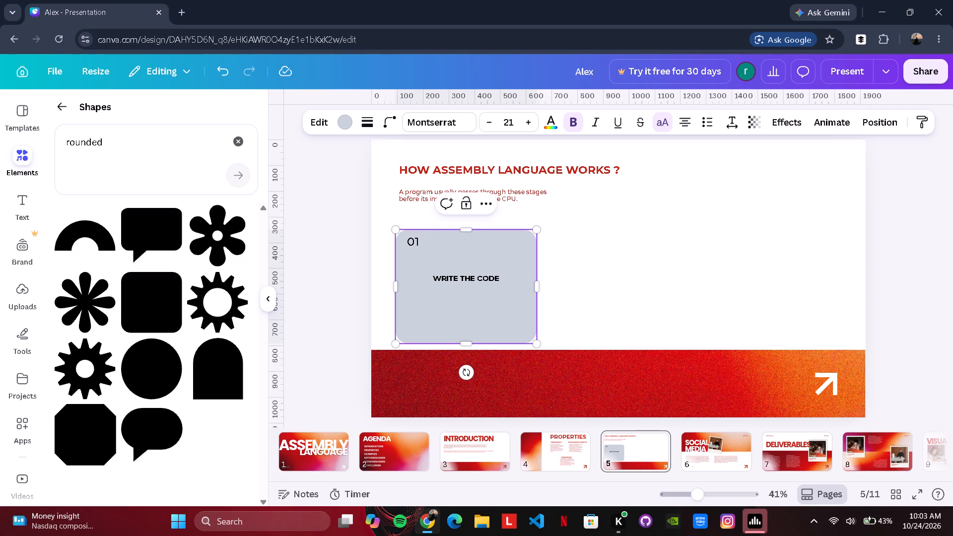
key(Return)
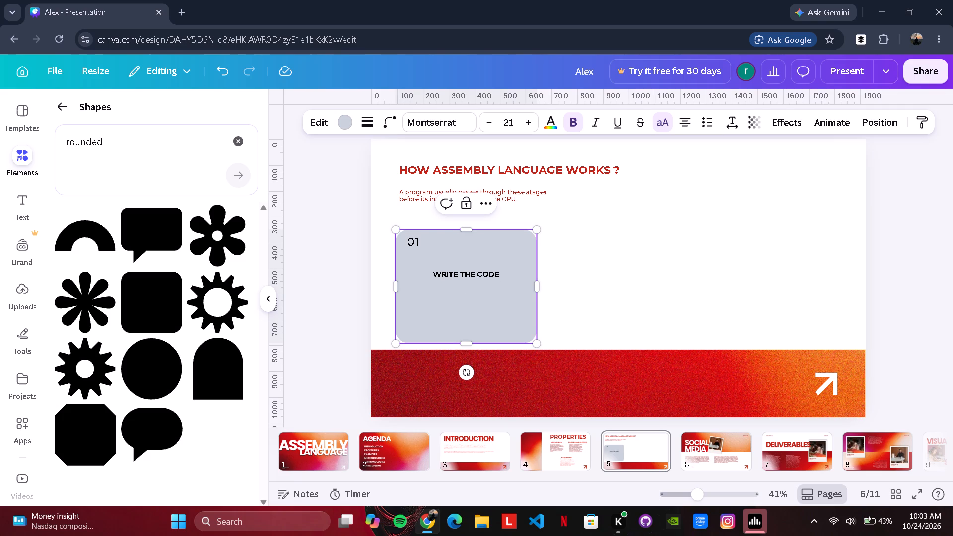
text(Thw)
key(BackSpace)
key(e)
key(space)
text(programmer)
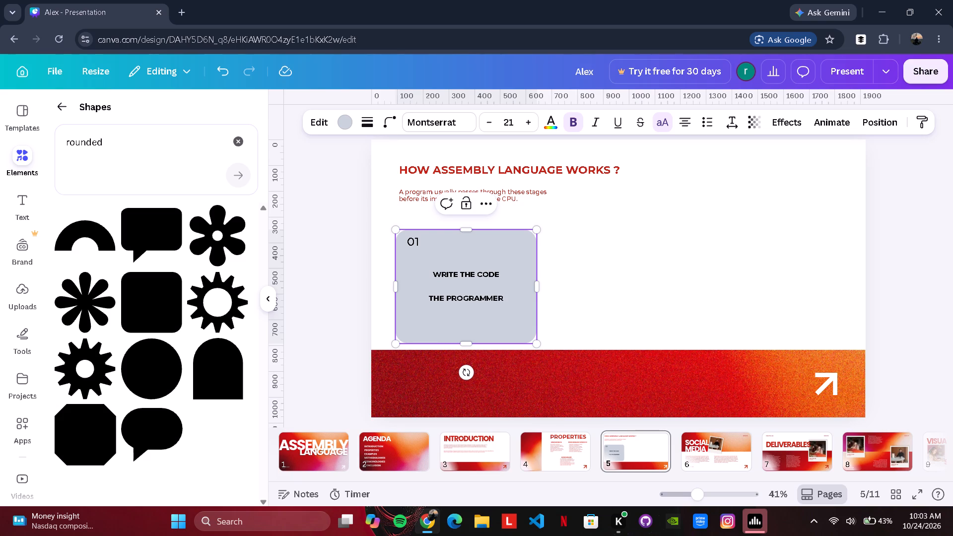
key(space)
text(w)
text(rites)
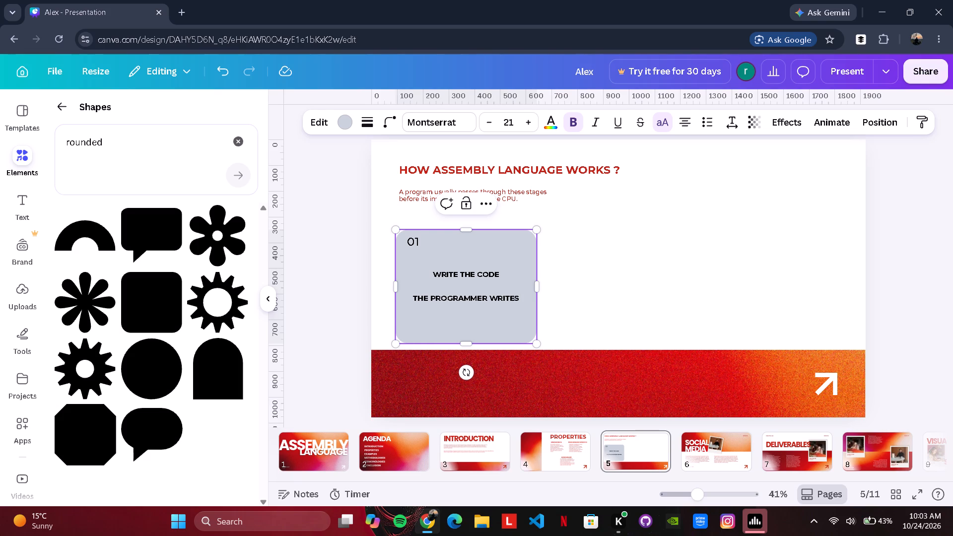
key(space)
text(instructions)
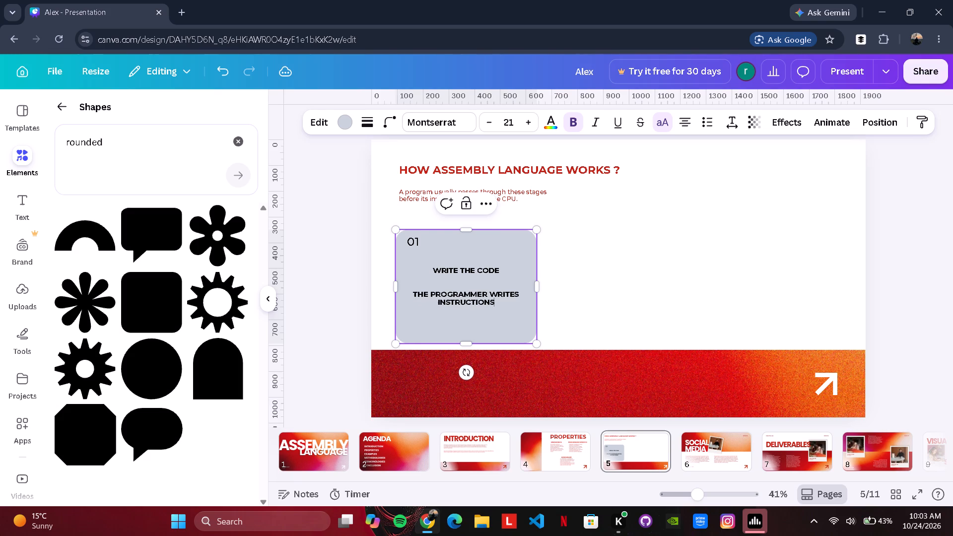
Continue the grey card's paragraph after "instructions" with "using mnemonics and operands".
key(space)
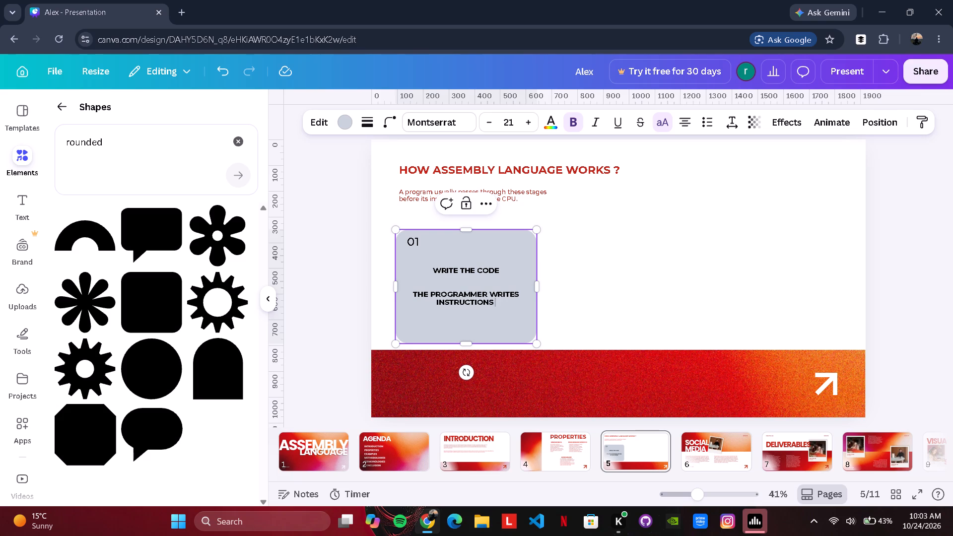
text(using)
key(space)
text(mnemo)
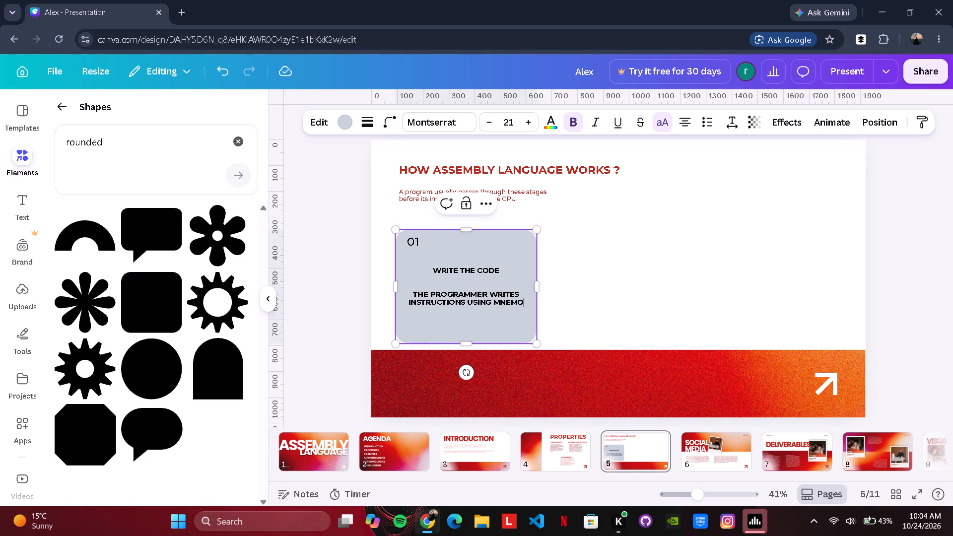
text(ni)
text(cs)
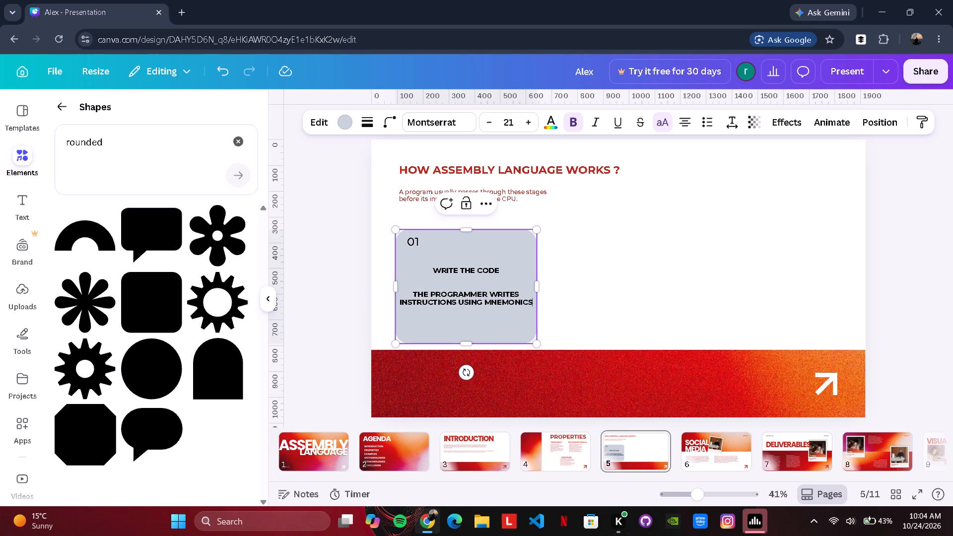
key(space)
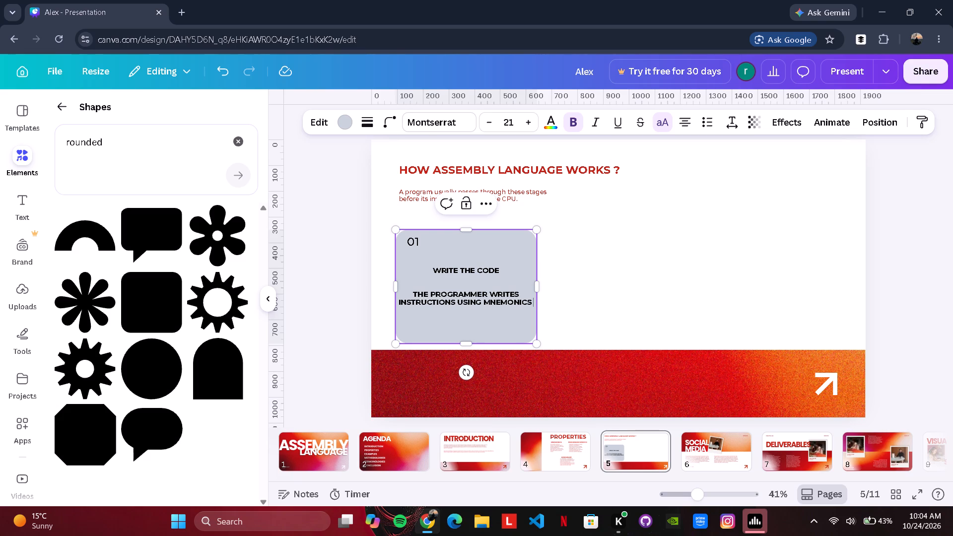
text(and)
key(space)
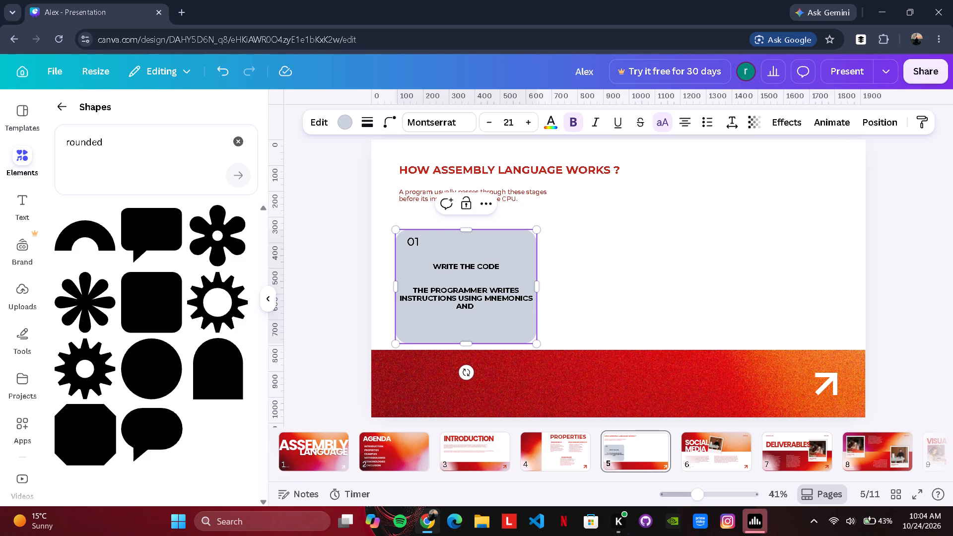
text(operands)
key(s)
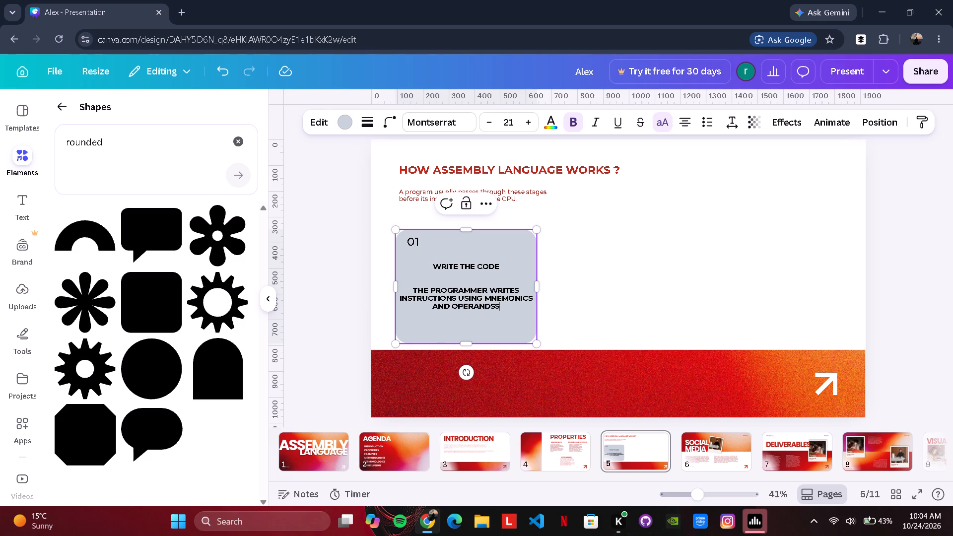
key(BackSpace)
Finish the grey card's paragraph with the example text ", such as mov ax,5.".
text(, such as)
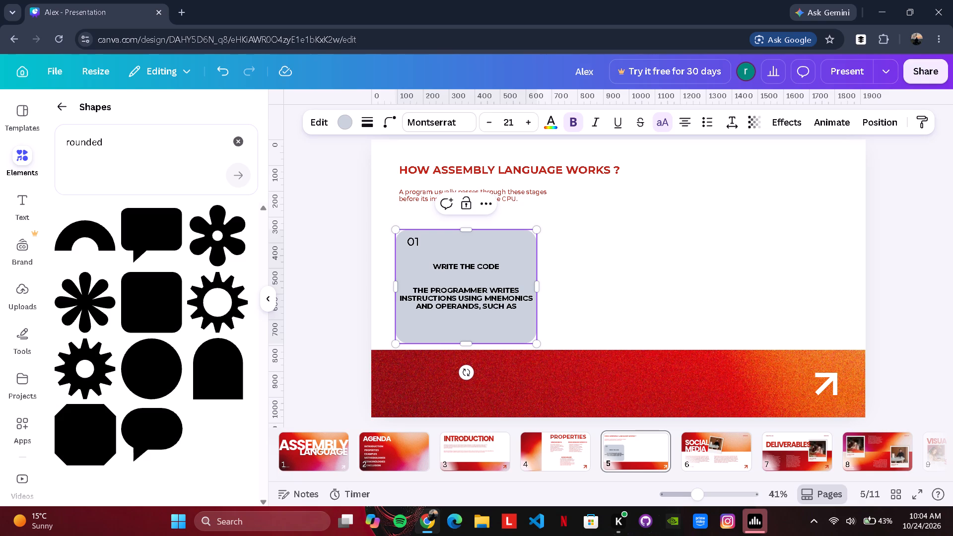
key(space)
text(mov)
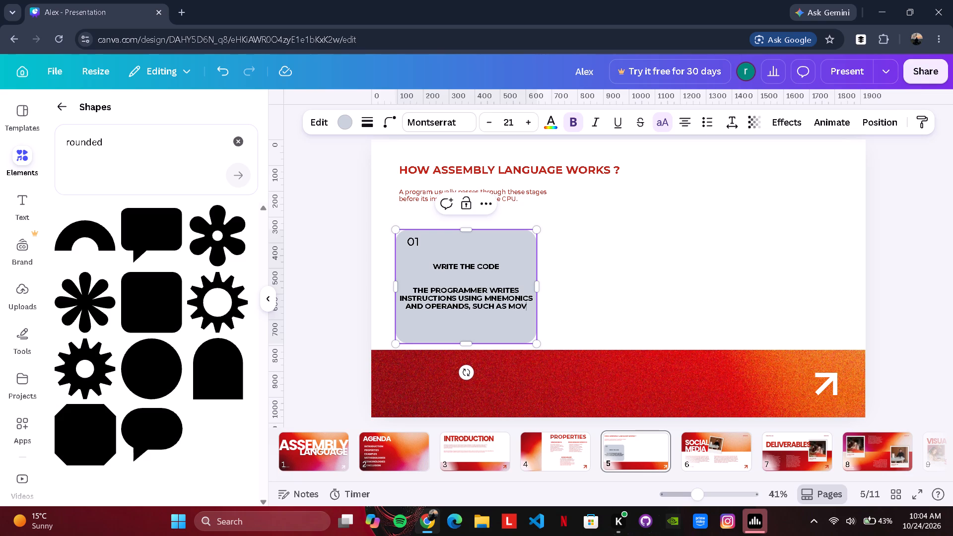
key(space)
text(ax)
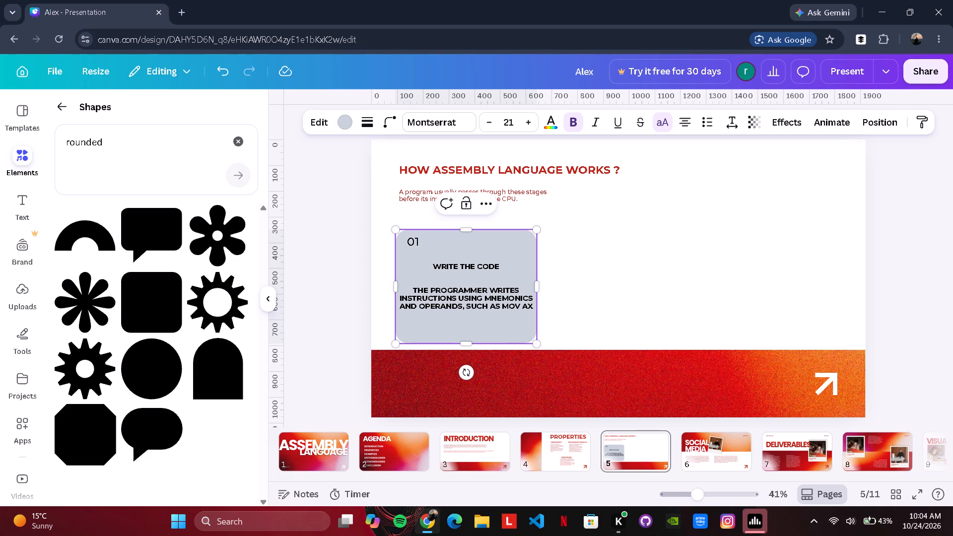
key(comma)
key(5)
key(period)
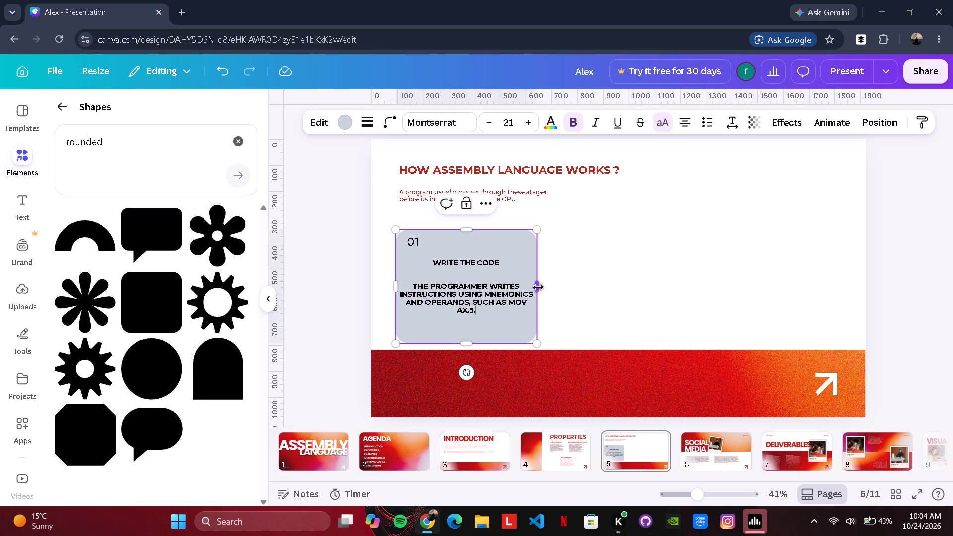
Narrow the grey card by pulling in its right edge, keeping its height, and deselect it.
drag(538, 287, 512, 286)
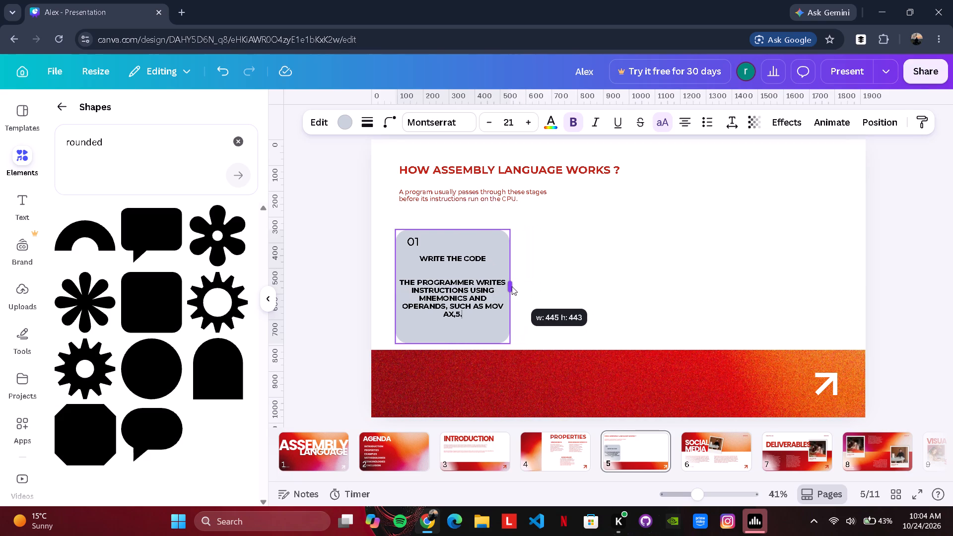
drag(512, 286, 505, 286)
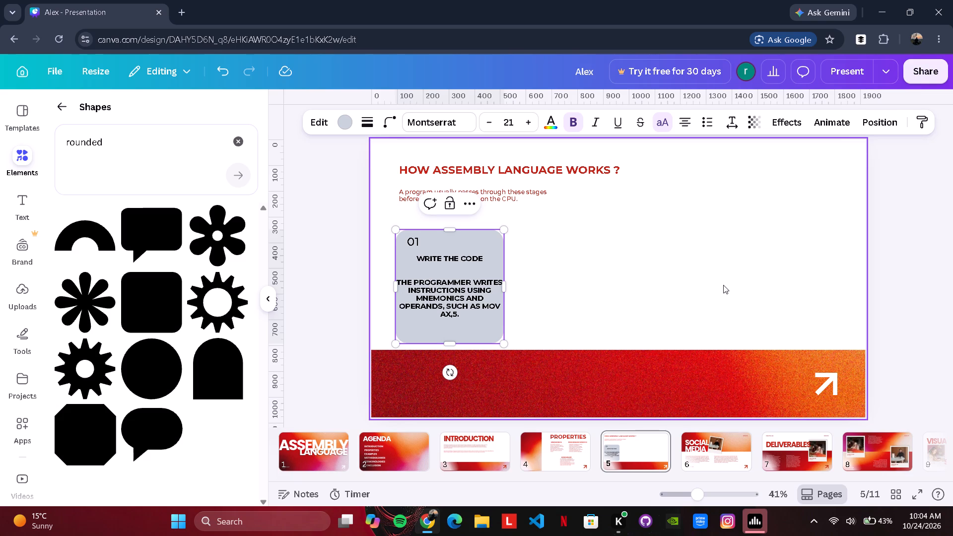
click(723, 285)
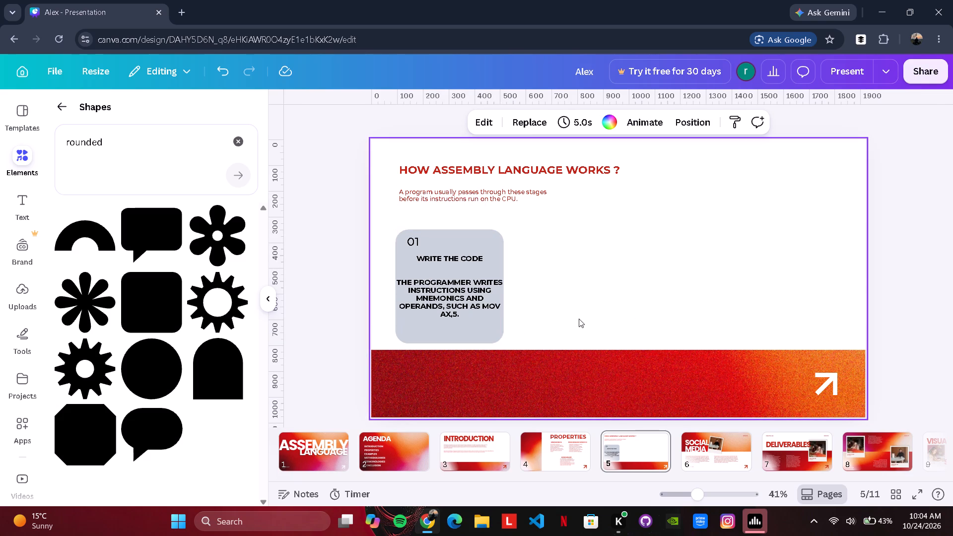
Reduce the font size of the description paragraph below WRITE THE CODE to 18.
click(460, 295)
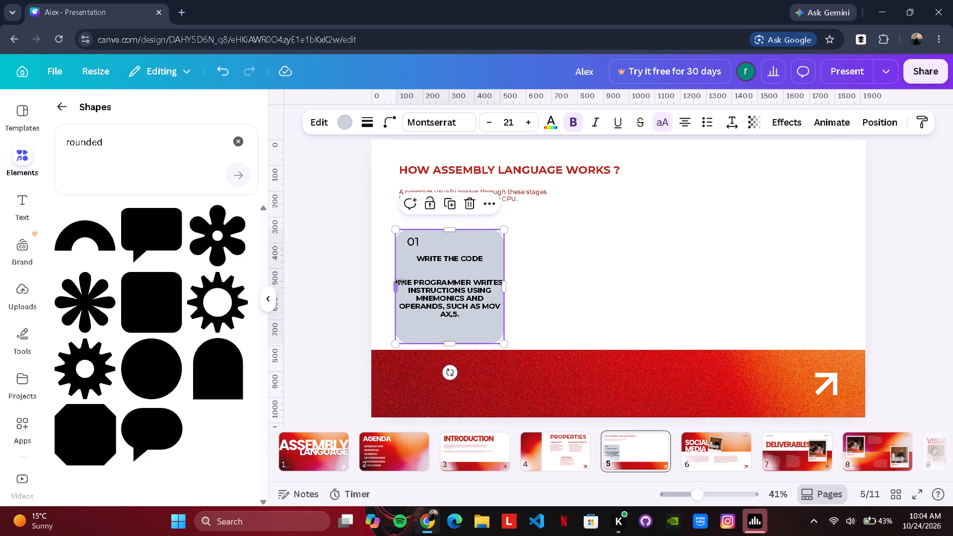
click(400, 281)
click(400, 281)
click(400, 281)
click(407, 282)
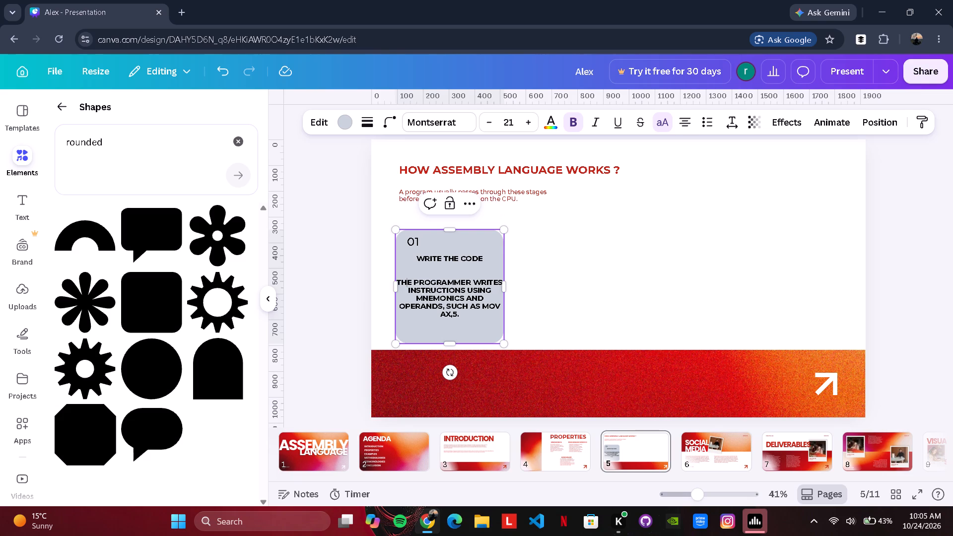
click(407, 282)
key(Left)
key(Left)
drag(401, 280, 418, 288)
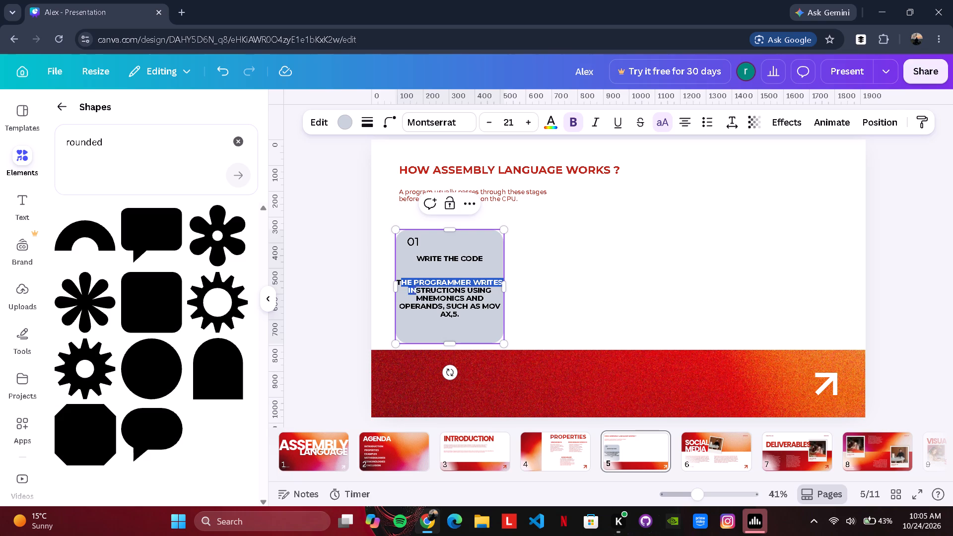
drag(418, 288, 483, 315)
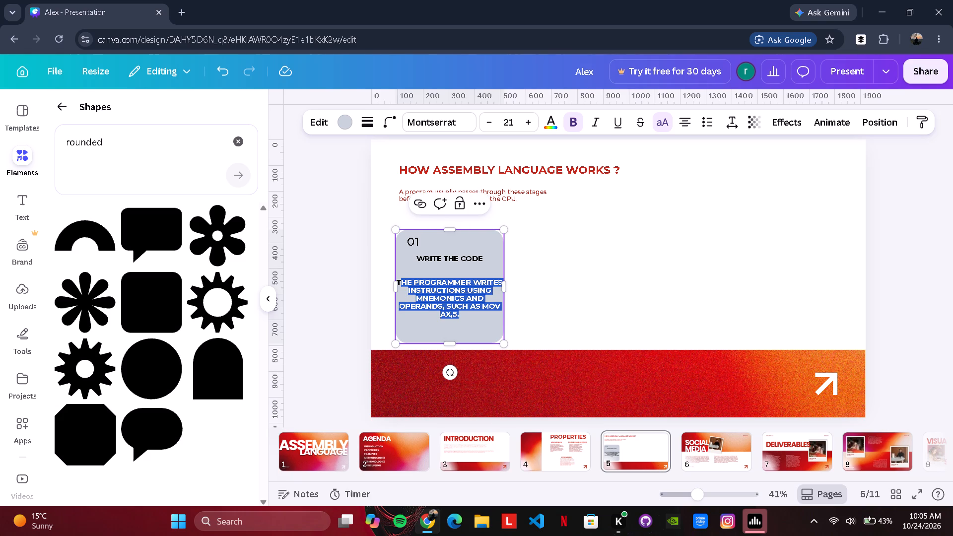
click(491, 125)
click(491, 125)
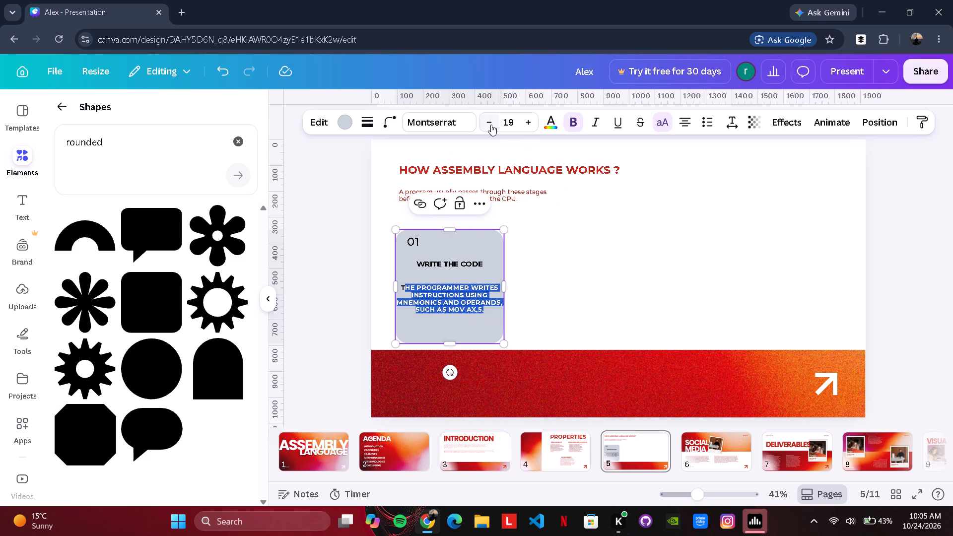
click(491, 125)
Remove bold from the card's description paragraph, including its first letter T.
click(574, 125)
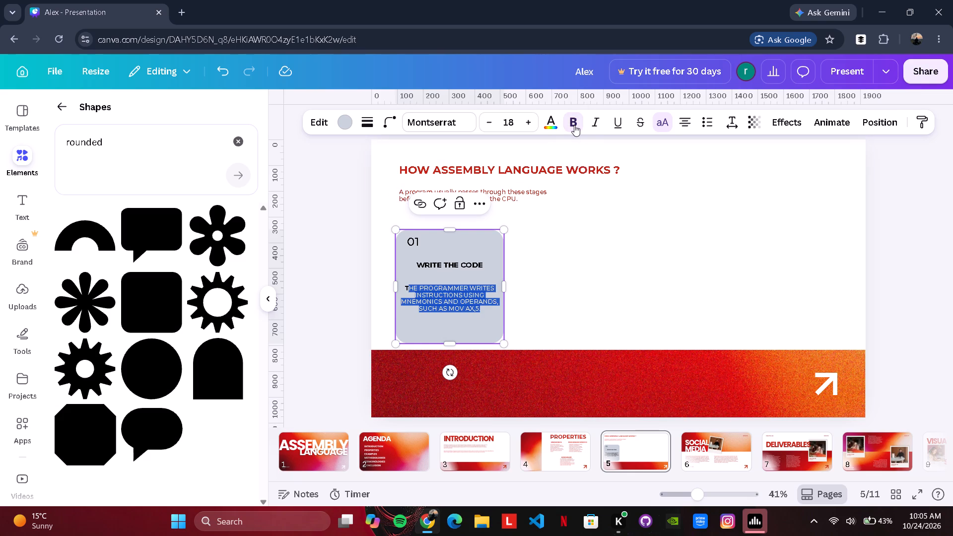
click(405, 287)
click(407, 287)
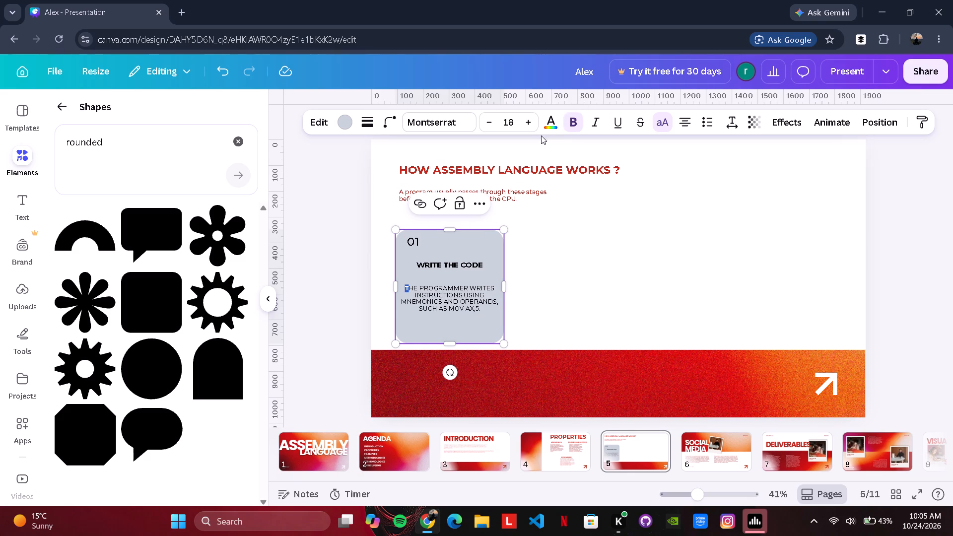
click(570, 122)
click(611, 222)
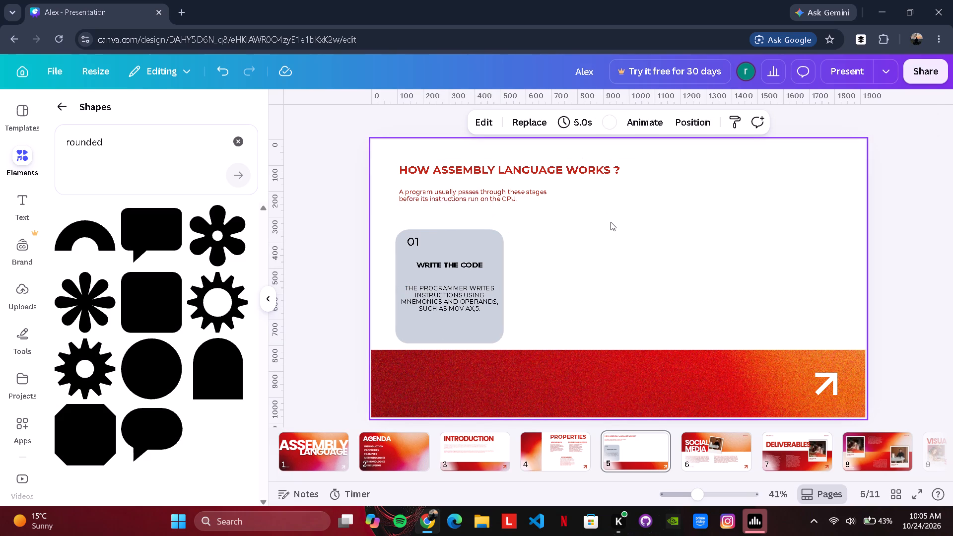
Turn off the all-uppercase formatting for the description paragraph in the grey card.
click(402, 283)
click(402, 283)
drag(402, 283, 459, 302)
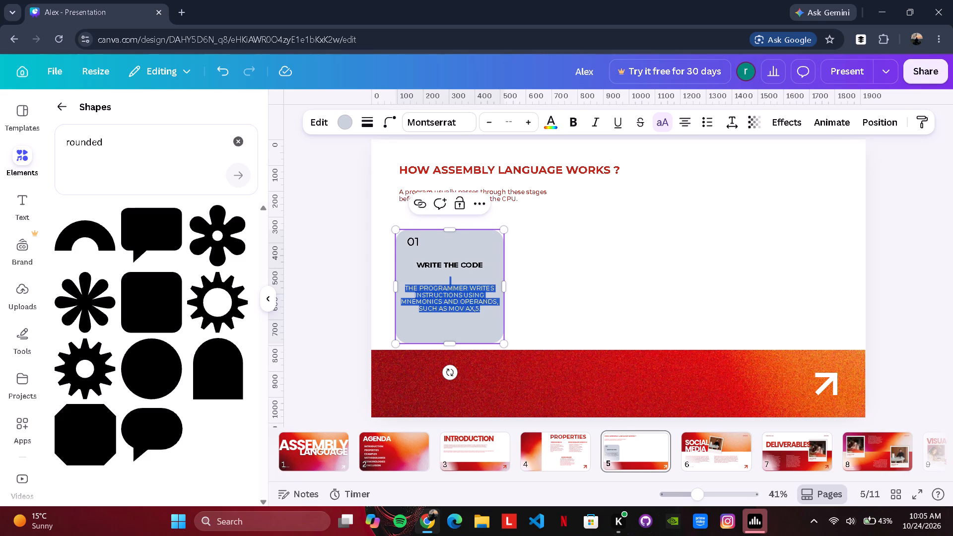
click(661, 127)
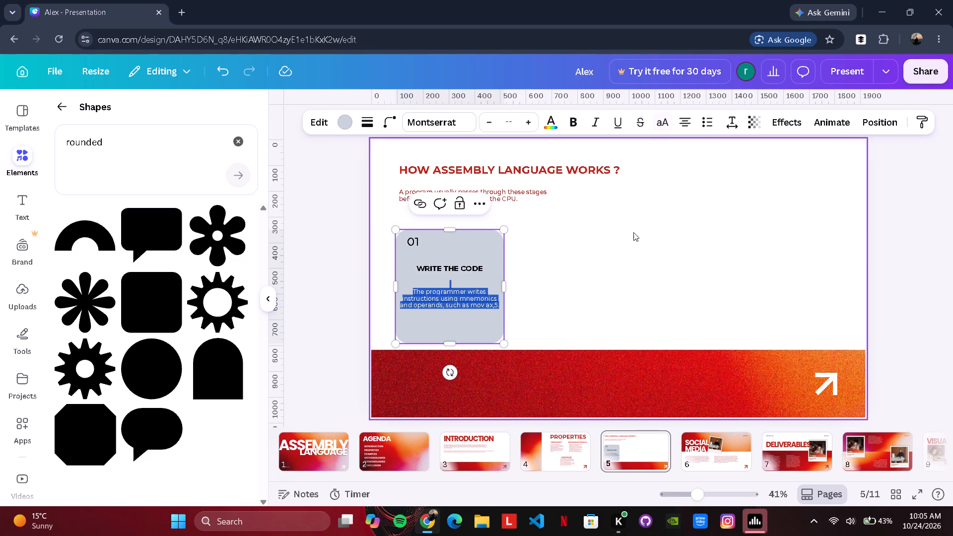
click(612, 275)
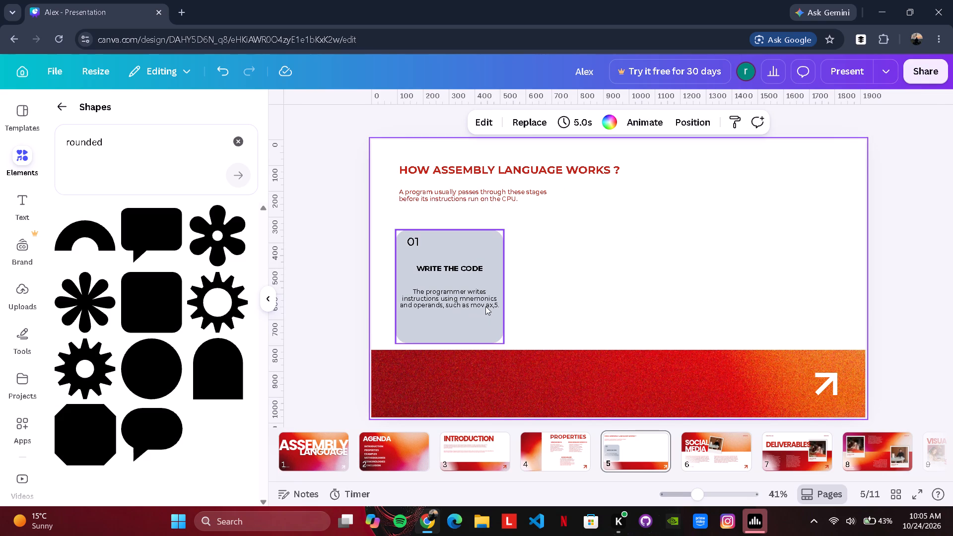
Replace the lowercase mnemonic mov with MOV in the paragraph's example instruction.
click(486, 304)
click(486, 304)
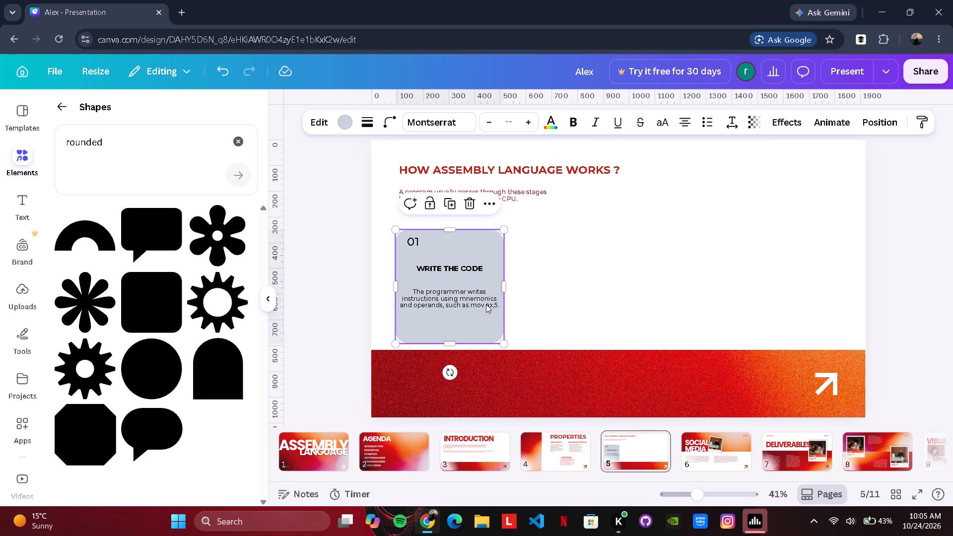
key(BackSpace)
key(BackSpace)
key(BackSpace)
key(BackSpace)
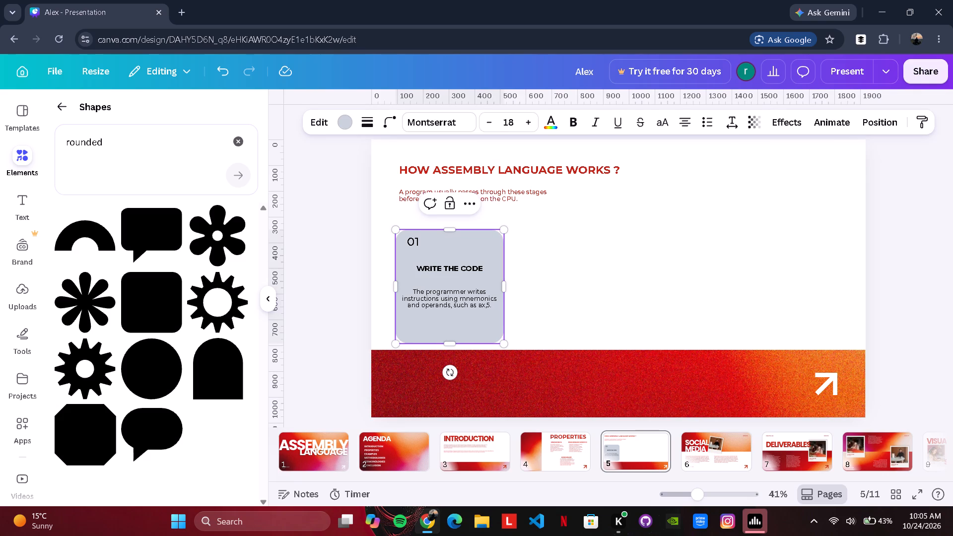
text(MOV)
Replace the lowercase register name ax with AX in the card's example instruction and separate it from MOV with a space.
key(Right)
key(Right)
key(BackSpace)
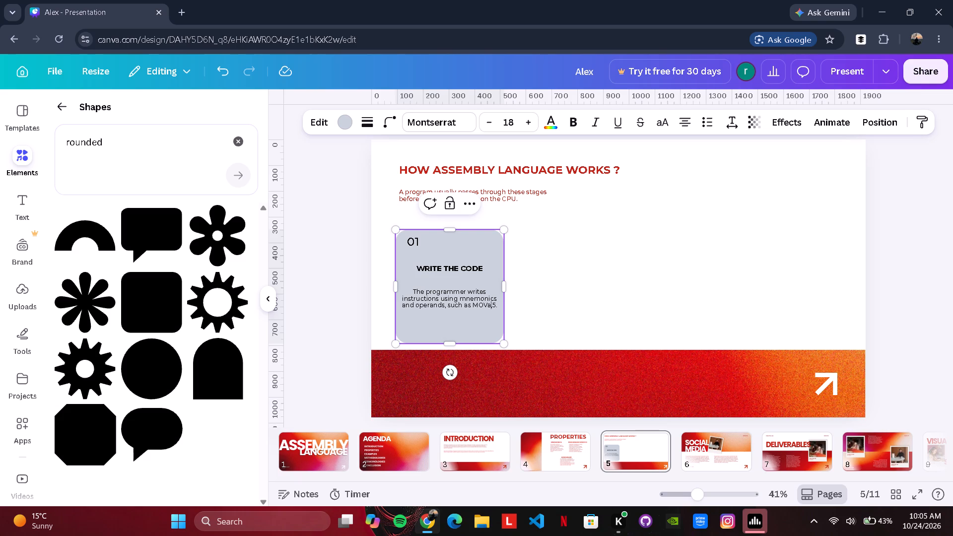
key(BackSpace)
key(space)
text(AX)
key(Left)
key(Left)
click(633, 266)
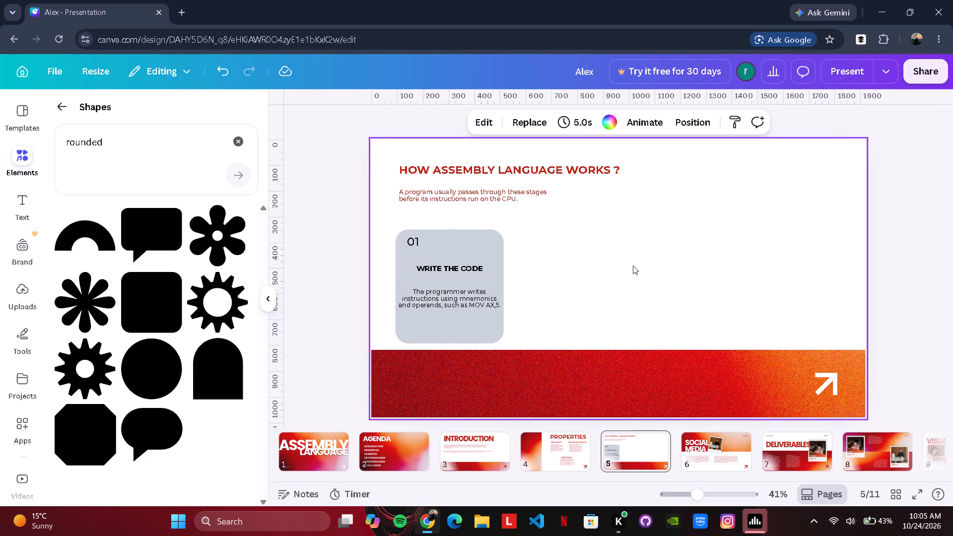
Change the text colour of the introductory sentence below the slide heading to solid black.
click(508, 198)
click(499, 129)
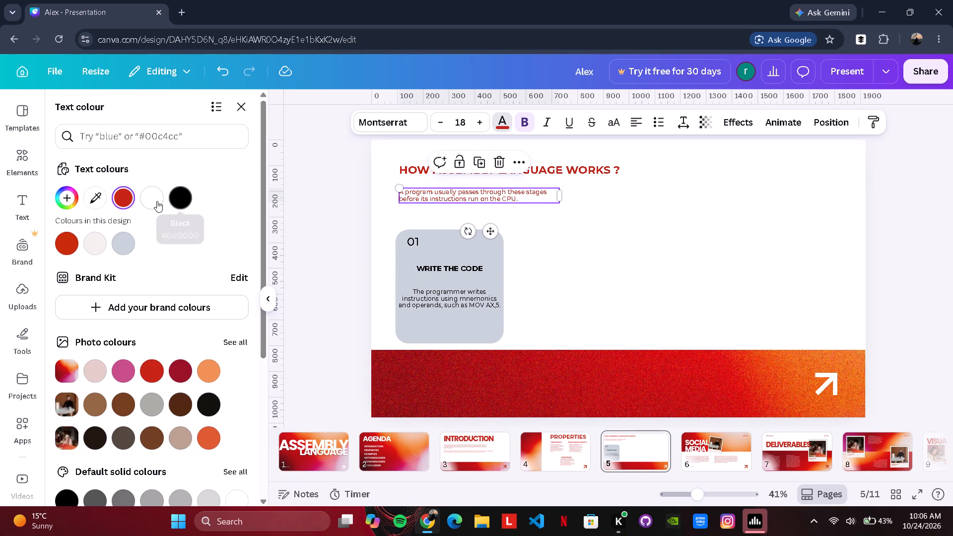
click(94, 367)
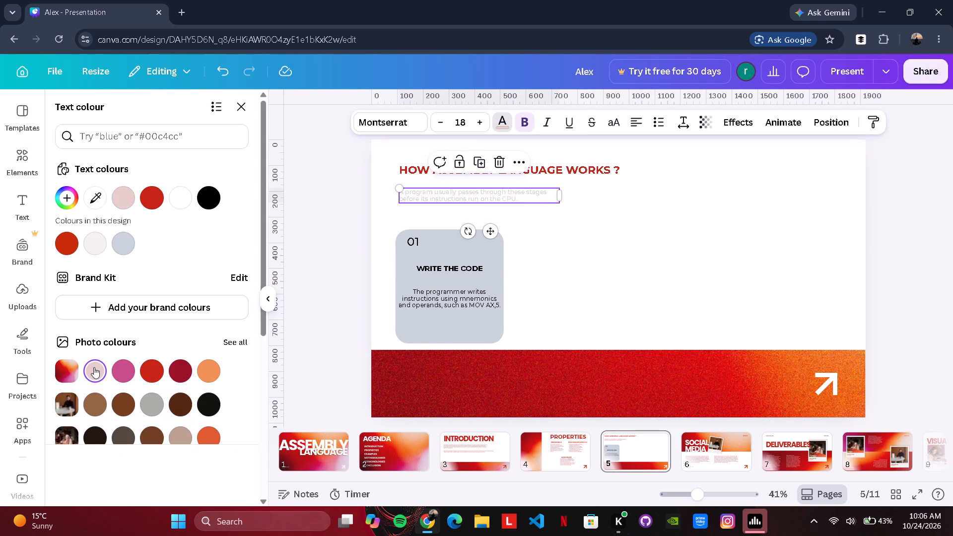
click(117, 373)
scroll(117, 373, down, 1)
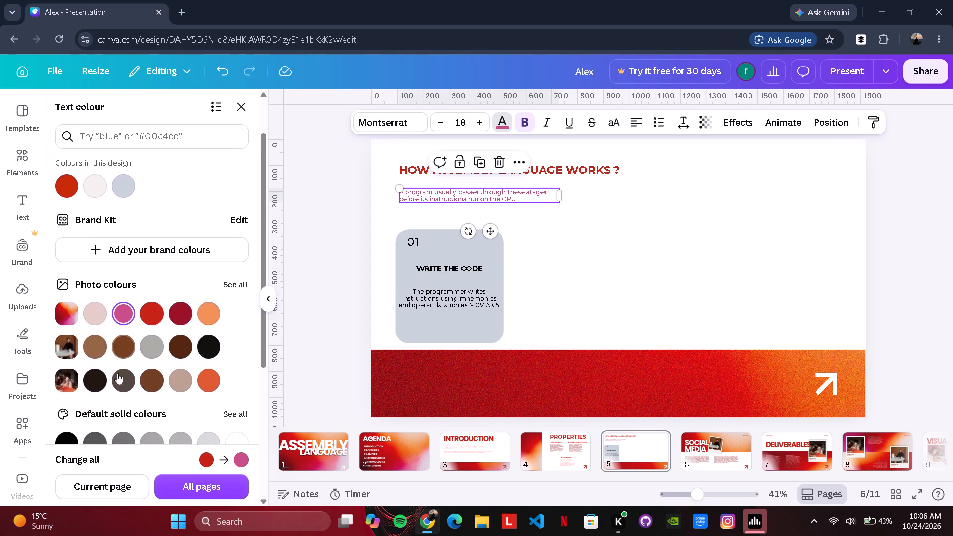
scroll(117, 373, down, 1)
click(89, 431)
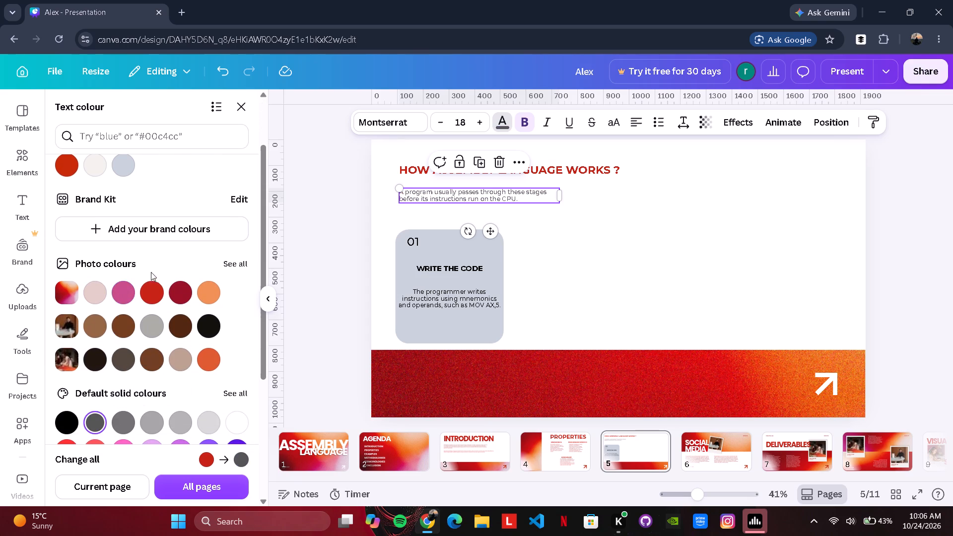
click(200, 331)
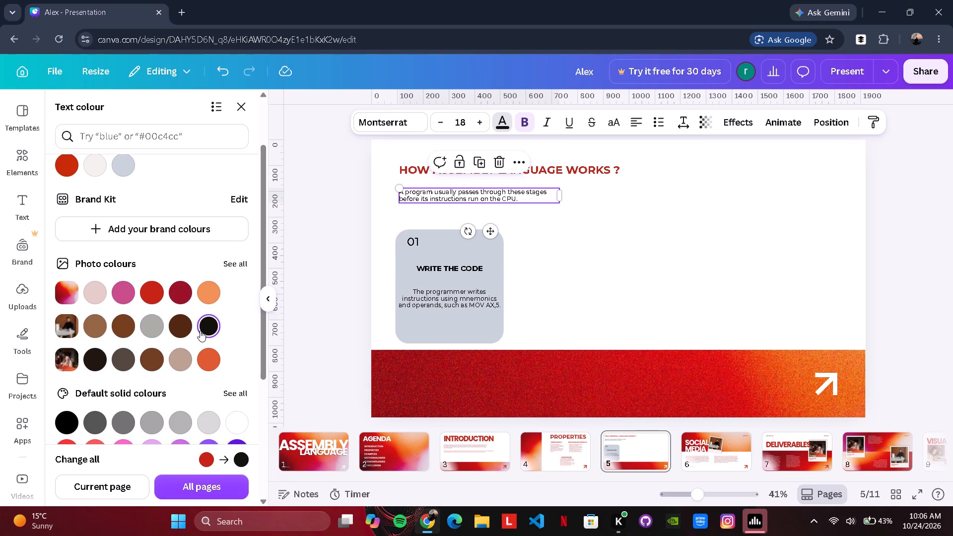
scroll(200, 331, down, 1)
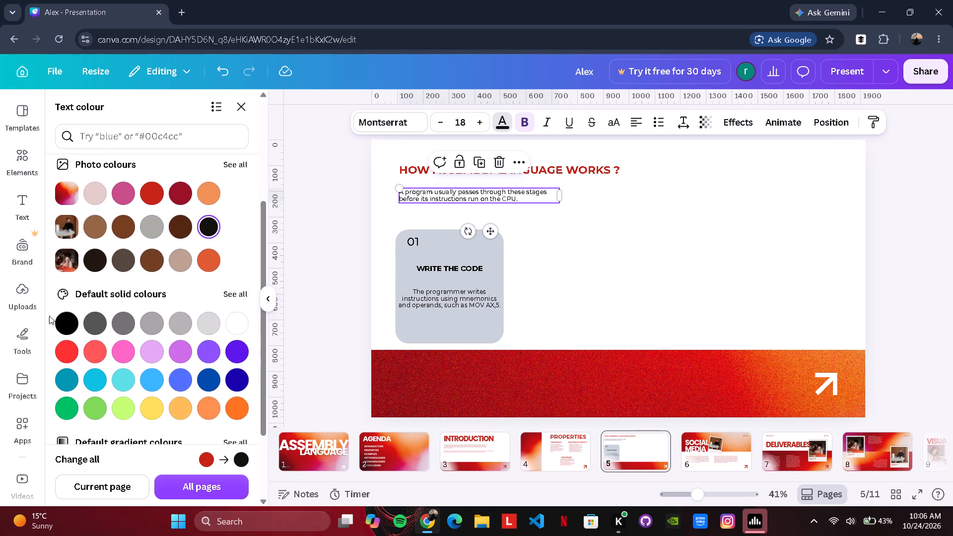
click(67, 316)
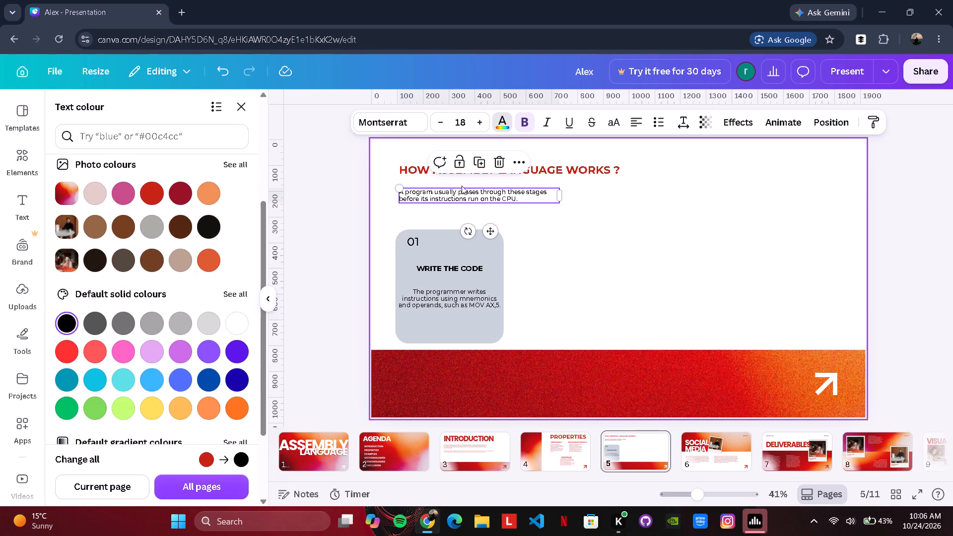
Widen the introductory sentence's text box to about 1,140 so the sentence fits on a single line.
drag(565, 196, 699, 199)
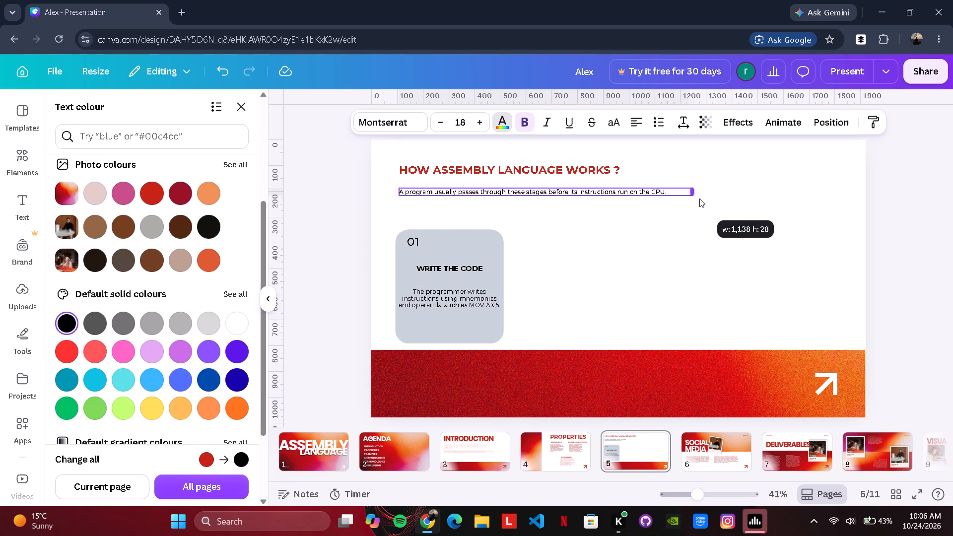
drag(699, 199, 700, 199)
click(710, 271)
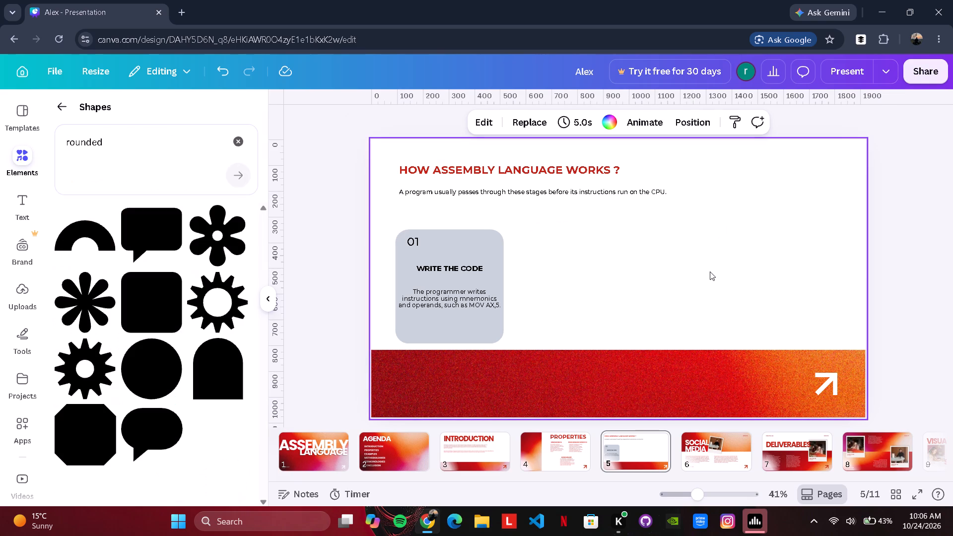
Move the WRITE THE CODE card closer to the slide's left edge and reposition its 01 label in the card's upper-left corner.
scroll(710, 271, down, 1)
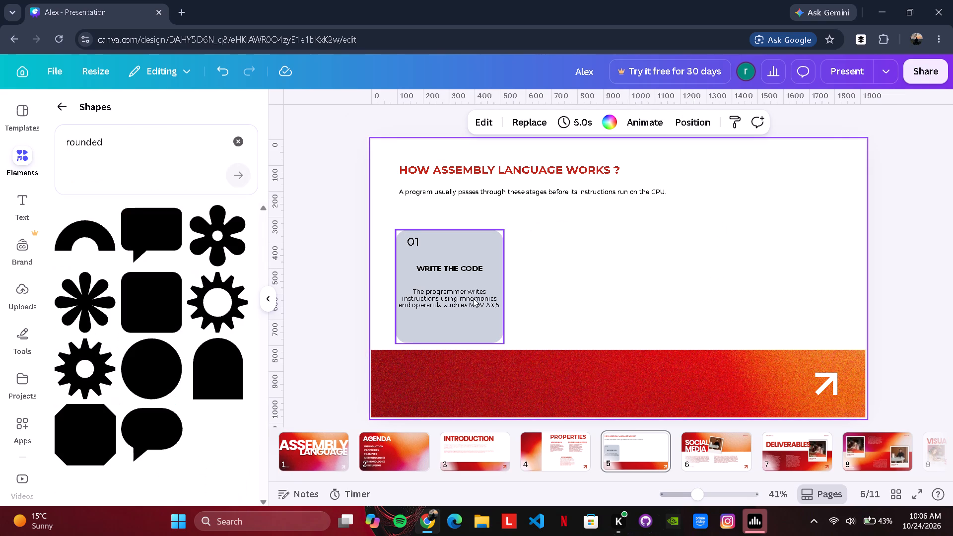
drag(473, 298, 458, 296)
drag(411, 241, 392, 239)
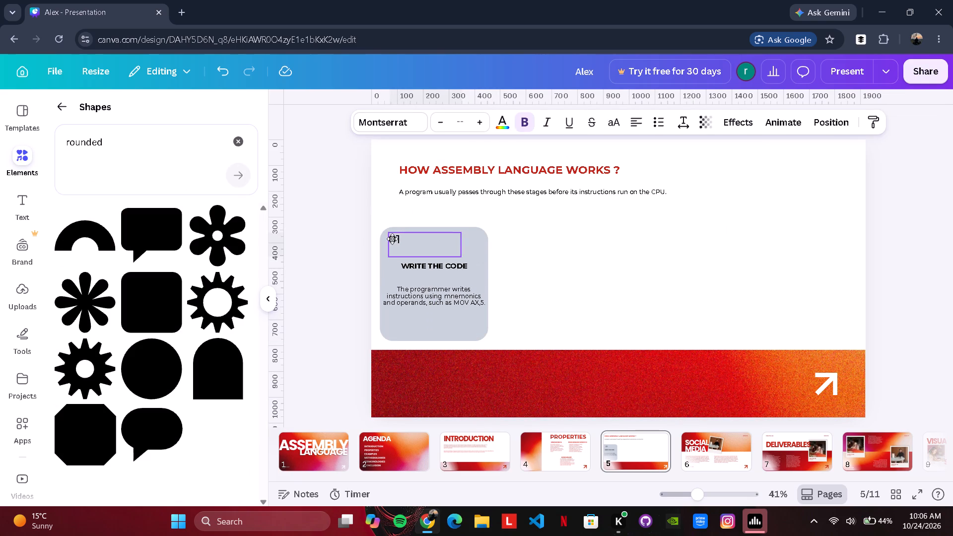
drag(392, 239, 390, 243)
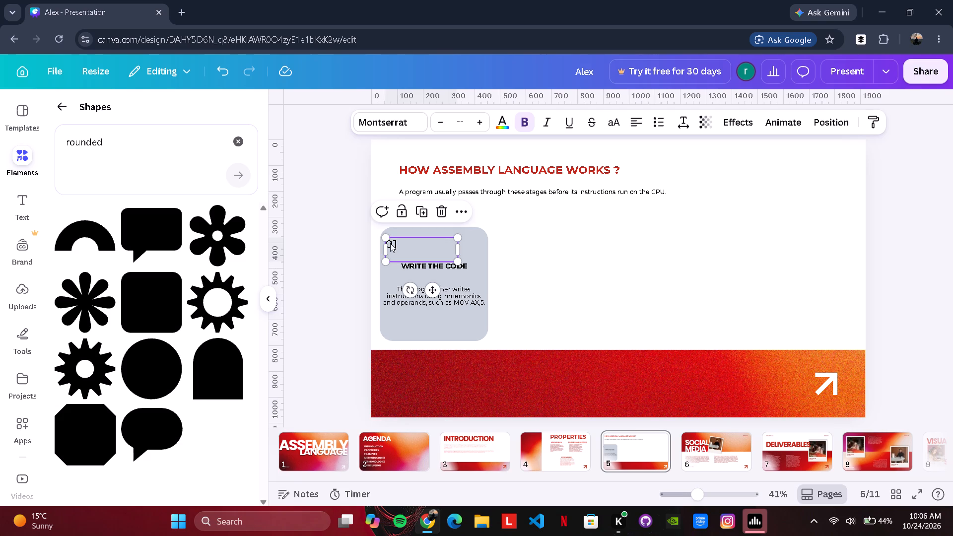
click(589, 279)
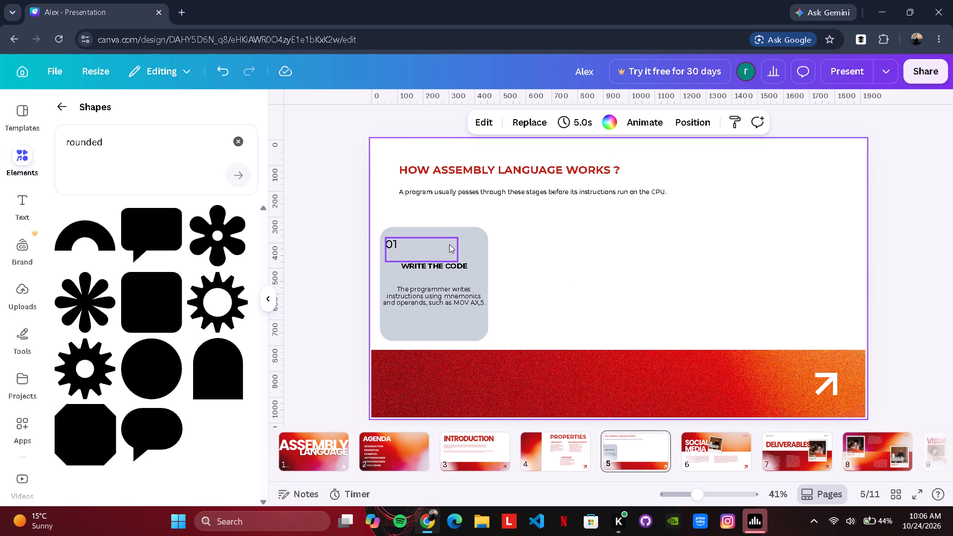
Duplicate the grey WRITE THE CODE card and place the copy to its right, level with the original and with a gap between them.
click(479, 239)
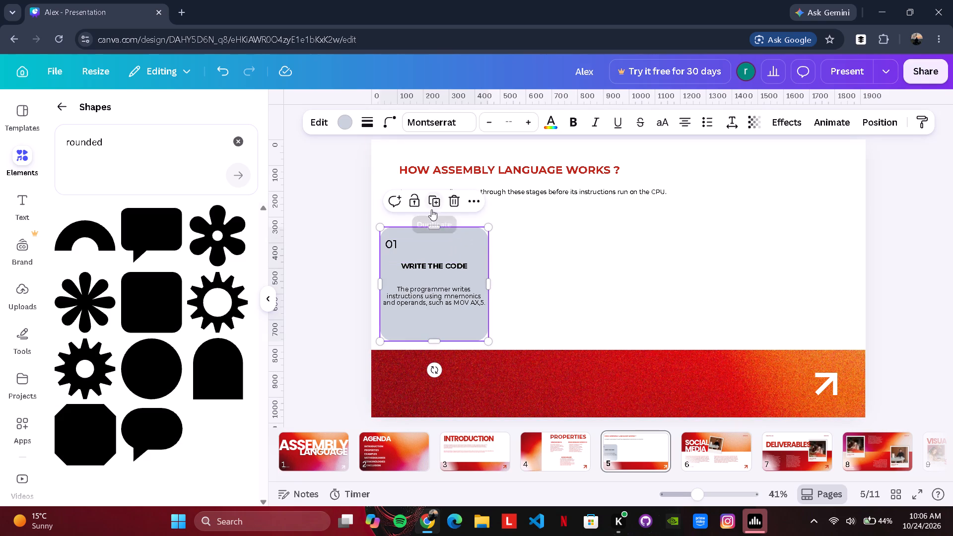
click(431, 208)
drag(460, 254, 526, 247)
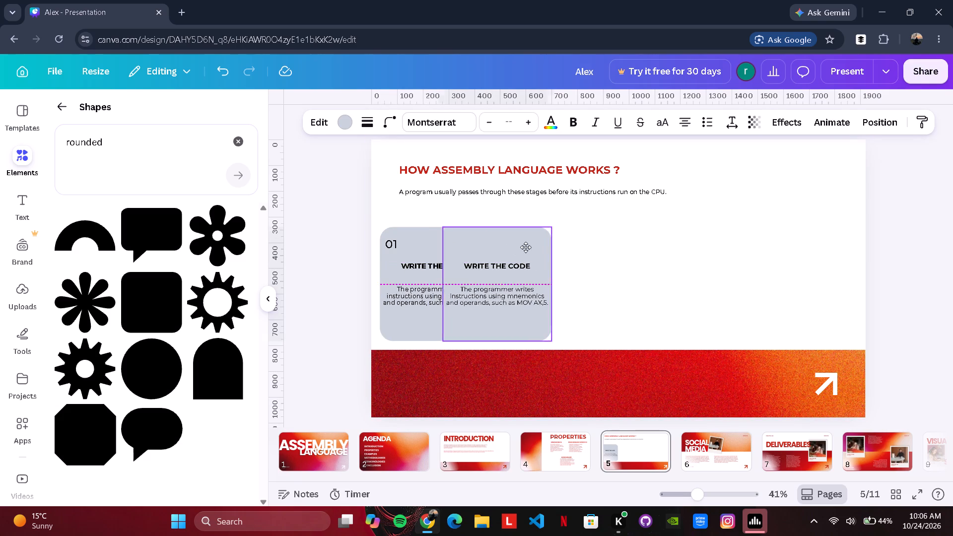
drag(526, 247, 593, 248)
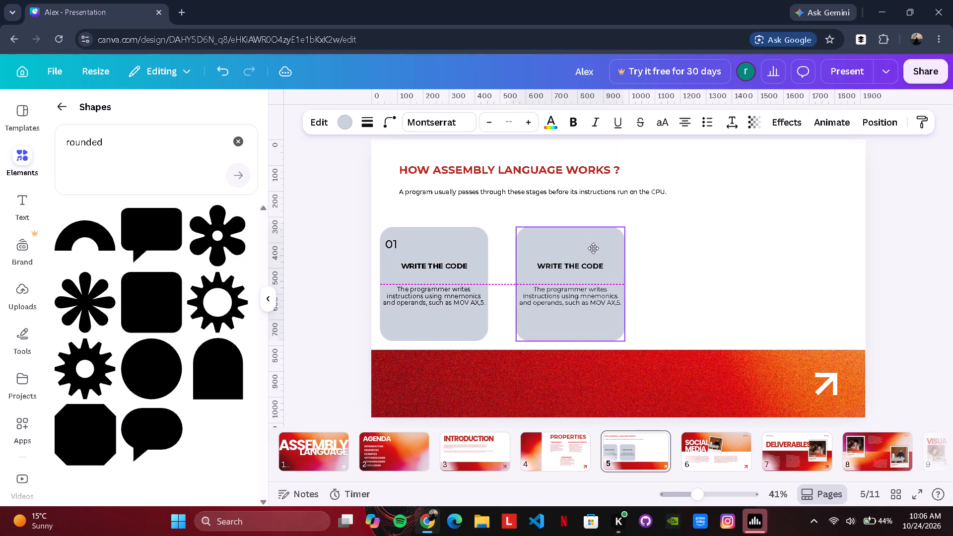
drag(593, 248, 602, 251)
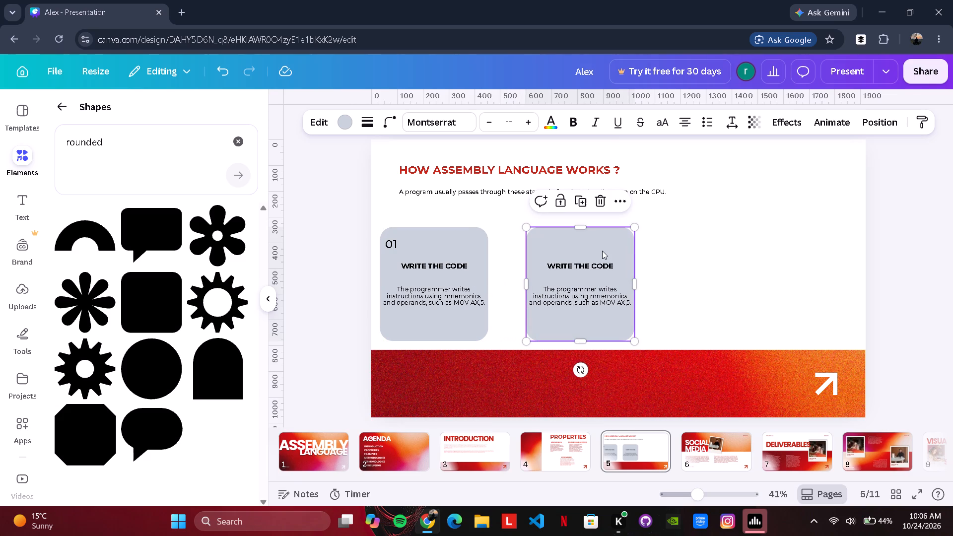
Duplicate the 01 label and place the copy in the second card's upper-left corner, level with the original label.
click(399, 240)
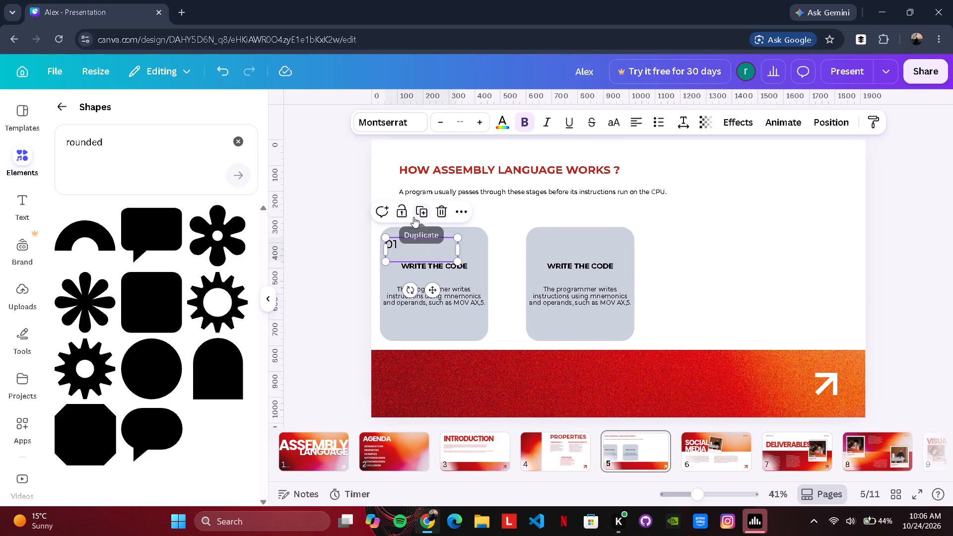
click(415, 217)
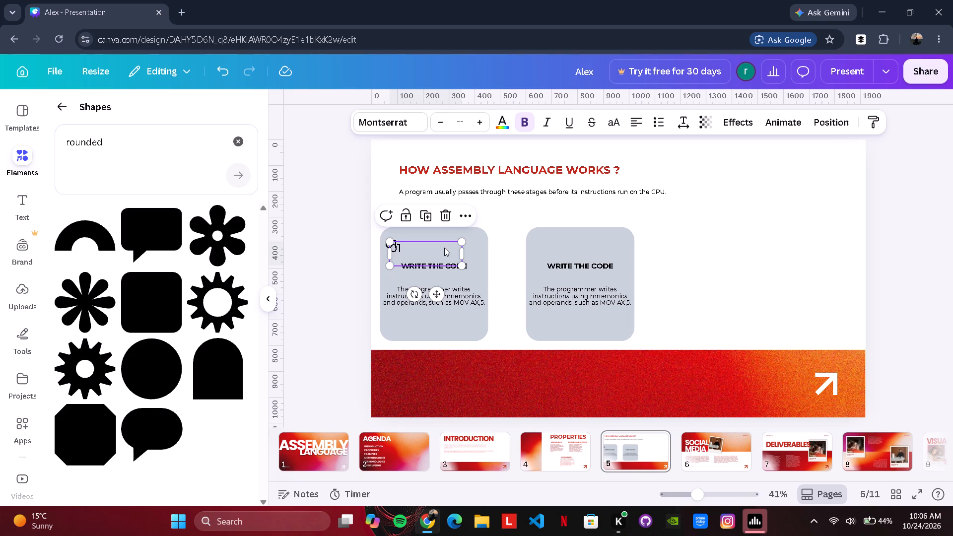
drag(444, 248, 592, 241)
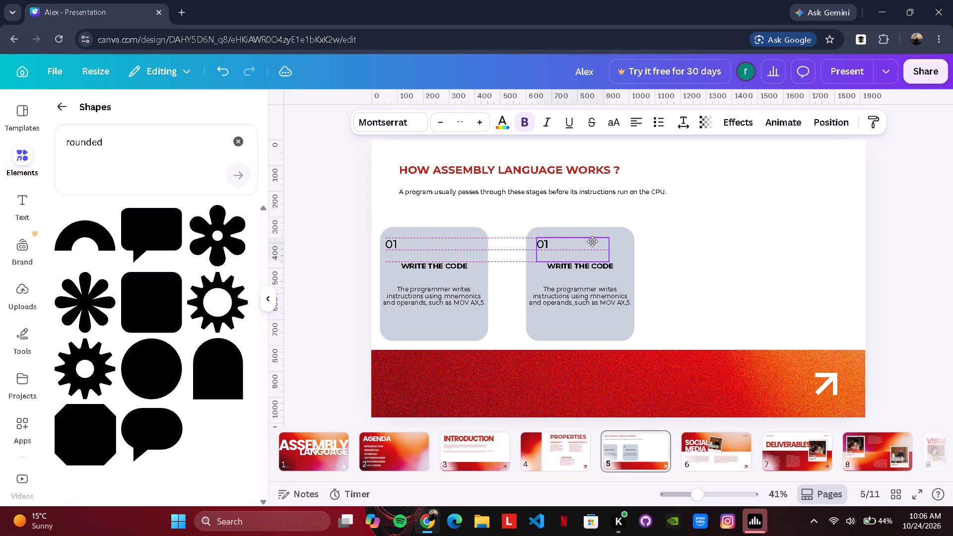
drag(592, 241, 591, 240)
drag(591, 240, 589, 240)
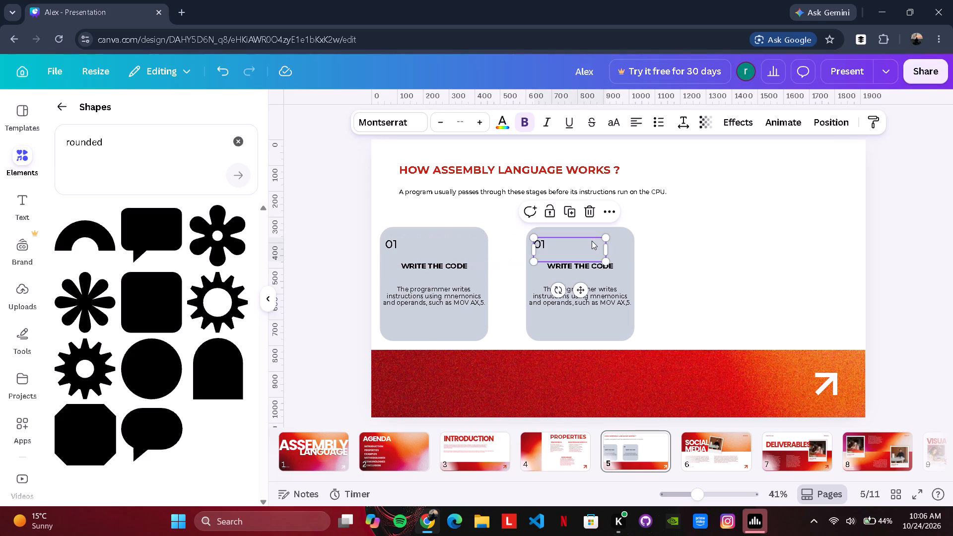
click(673, 253)
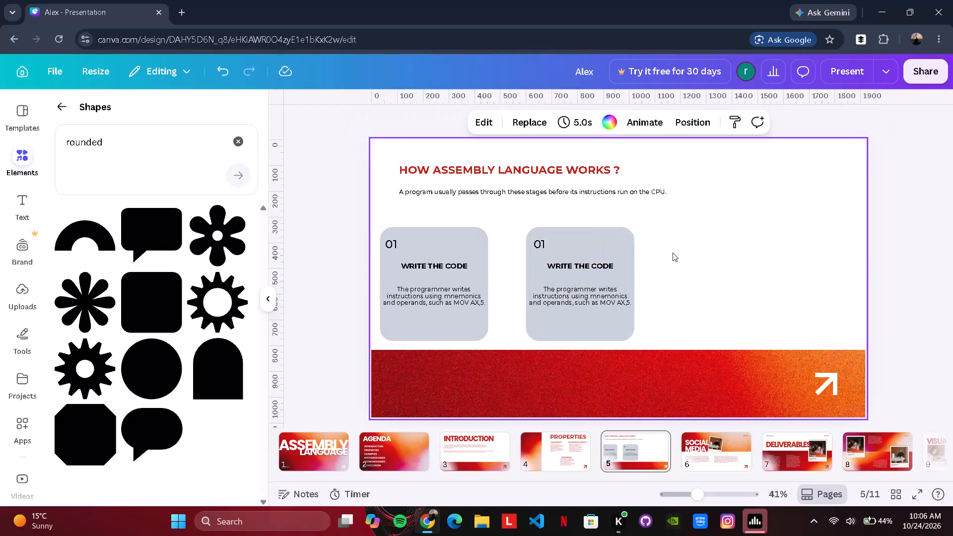
click(562, 254)
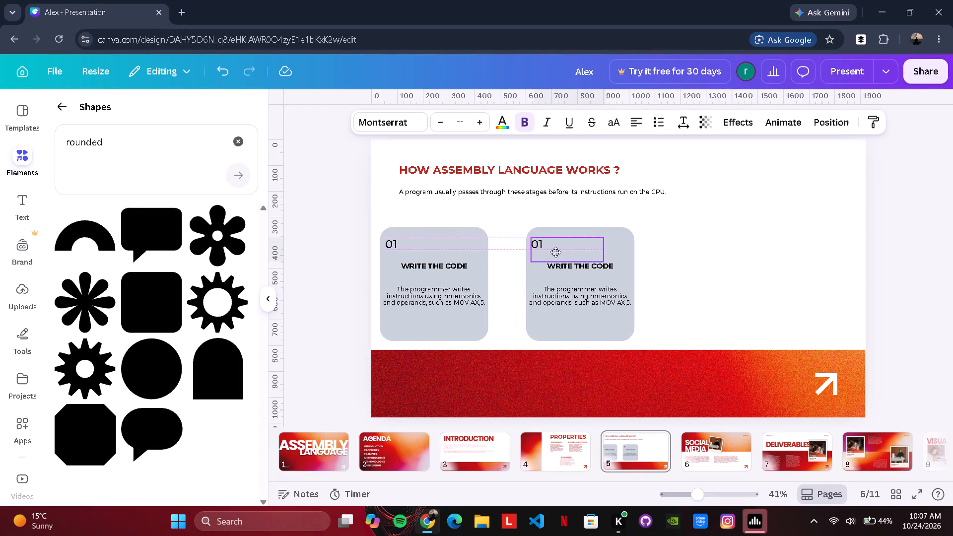
click(652, 251)
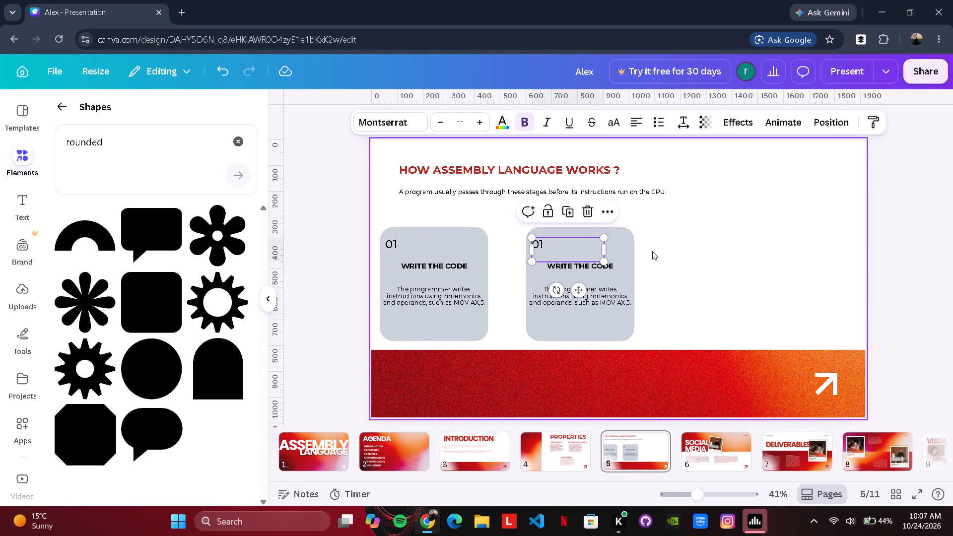
Replace the second card's heading WRITE THE CODE with ASSEMBLE.
click(598, 266)
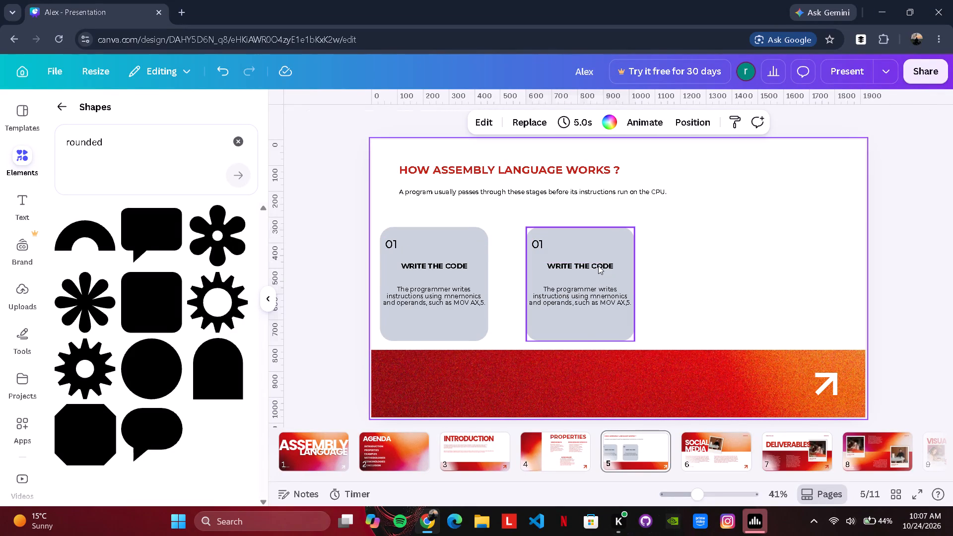
click(598, 266)
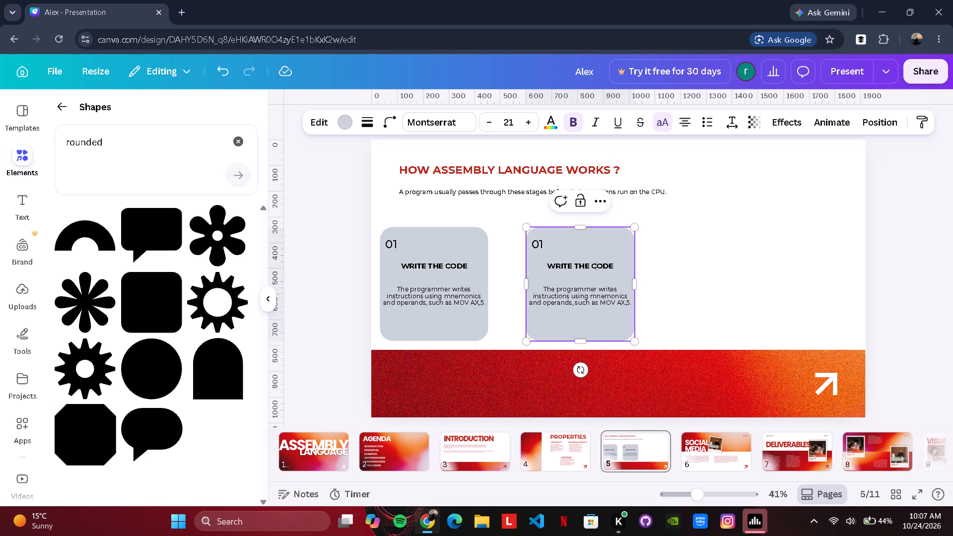
click(616, 265)
key(BackSpace)
key(BackSpace)
key(BackSpace)
key(BackSpace)
key(BackSpace)
key(BackSpace)
key(BackSpace)
key(BackSpace)
key(BackSpace)
key(BackSpace)
key(BackSpace)
key(BackSpace)
key(BackSpace)
key(BackSpace)
text(assem)
text(ble)
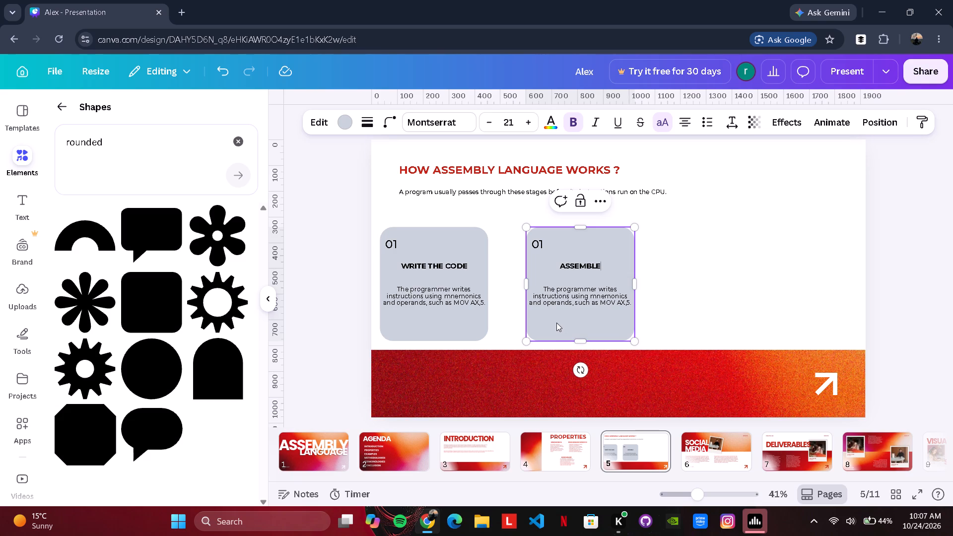
Change the second card's number label to 02.
double_click(546, 240)
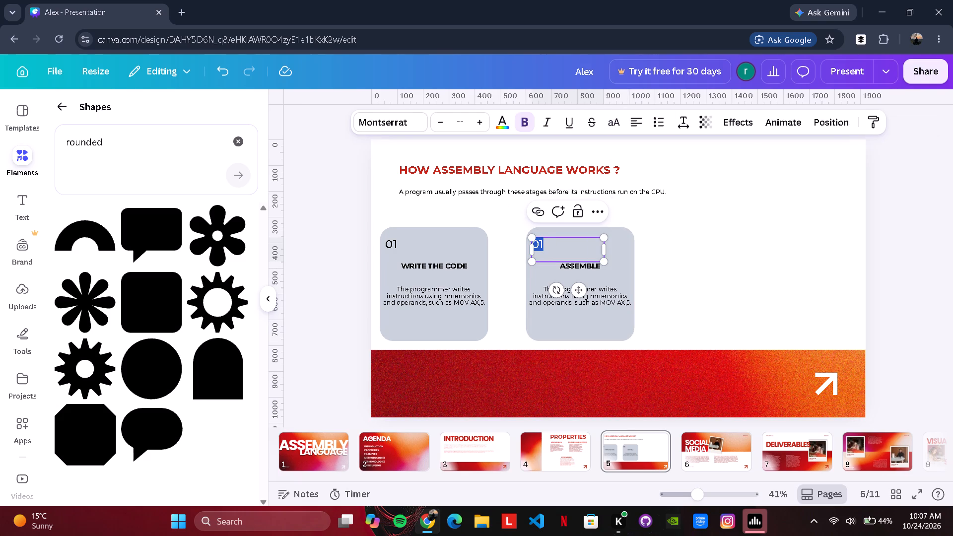
click(546, 240)
key(BackSpace)
key(2)
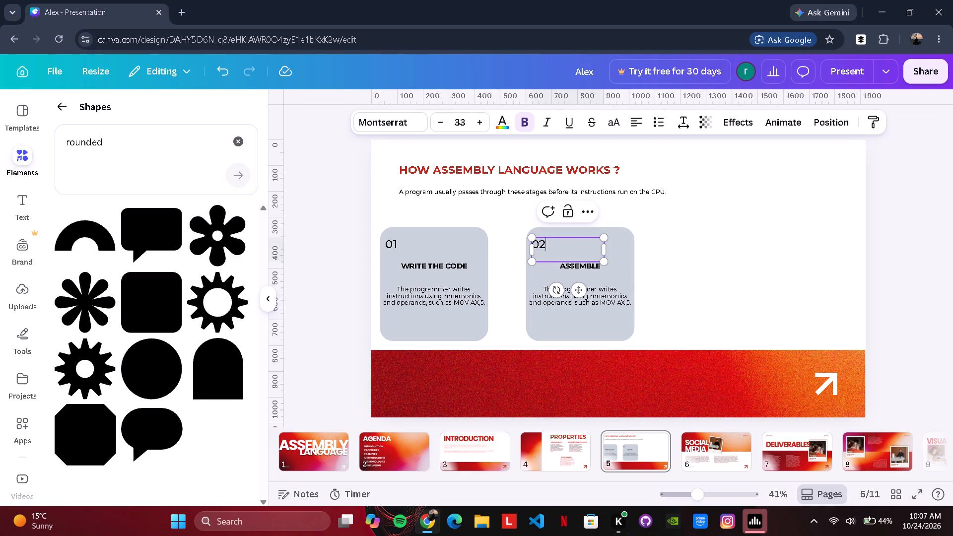
Replace the second card's description with "The Assembler checks the syntax and converts the source instructions into machine code/object code.".
click(682, 275)
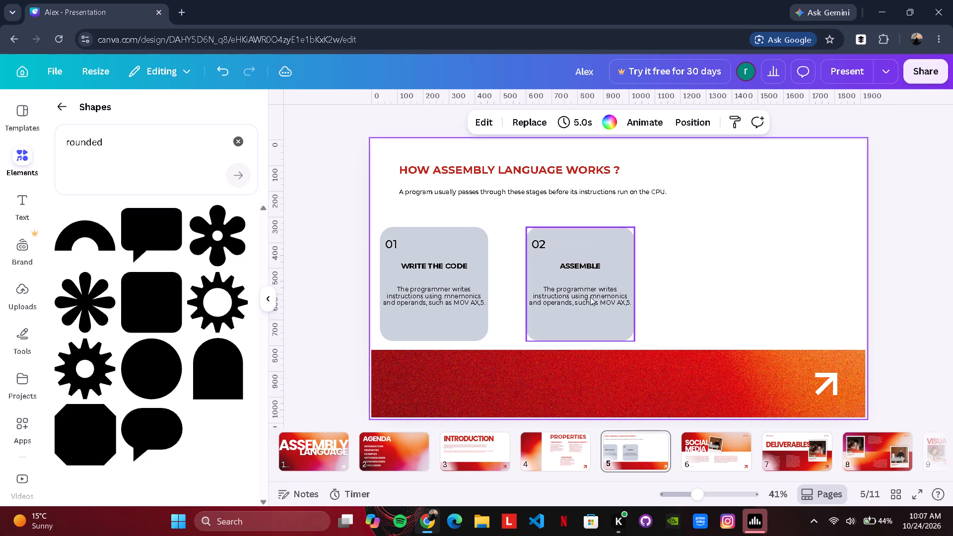
click(587, 299)
click(587, 299)
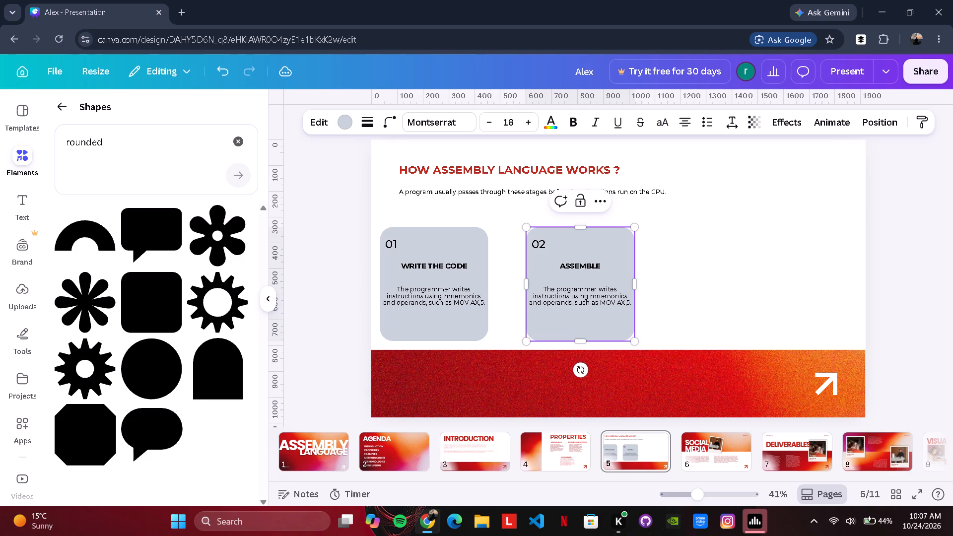
click(542, 287)
drag(542, 287, 577, 291)
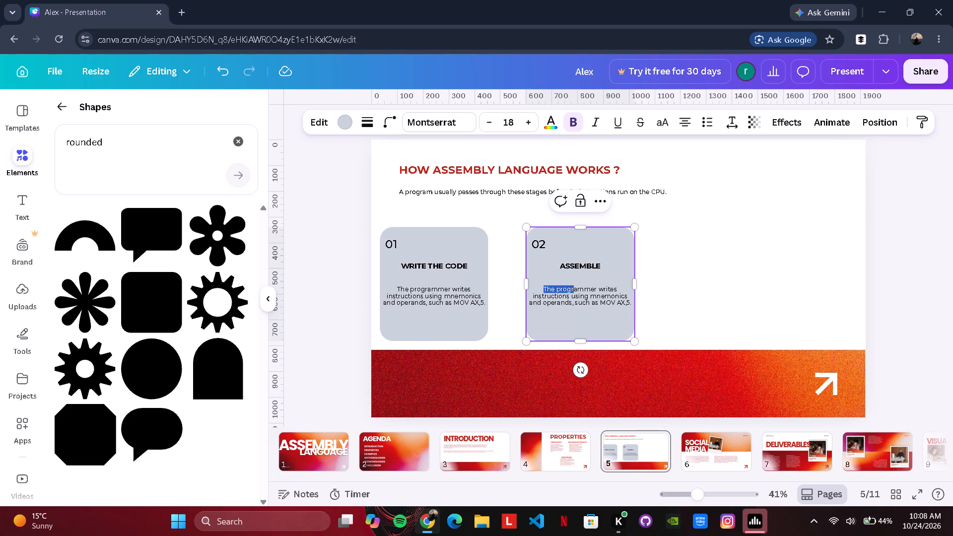
drag(577, 291, 632, 307)
click(632, 307)
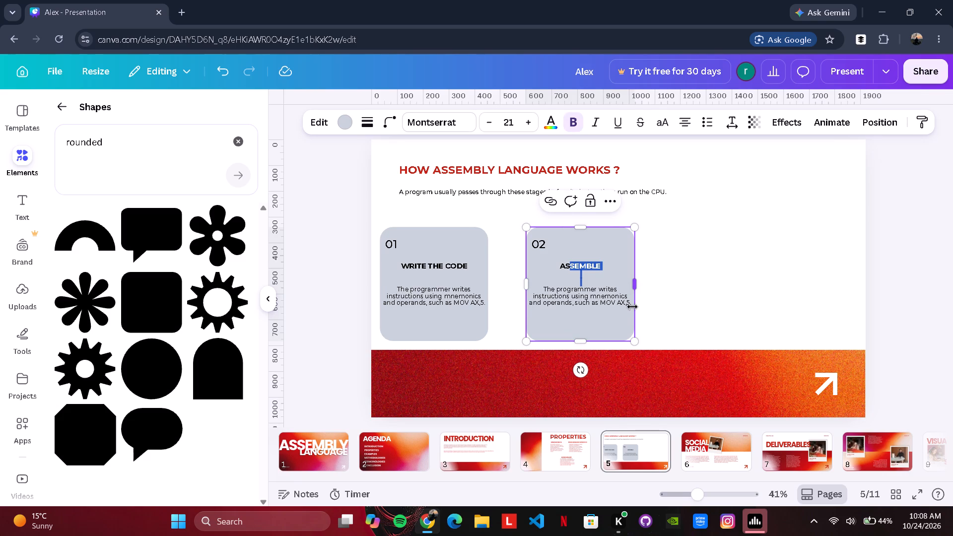
click(707, 314)
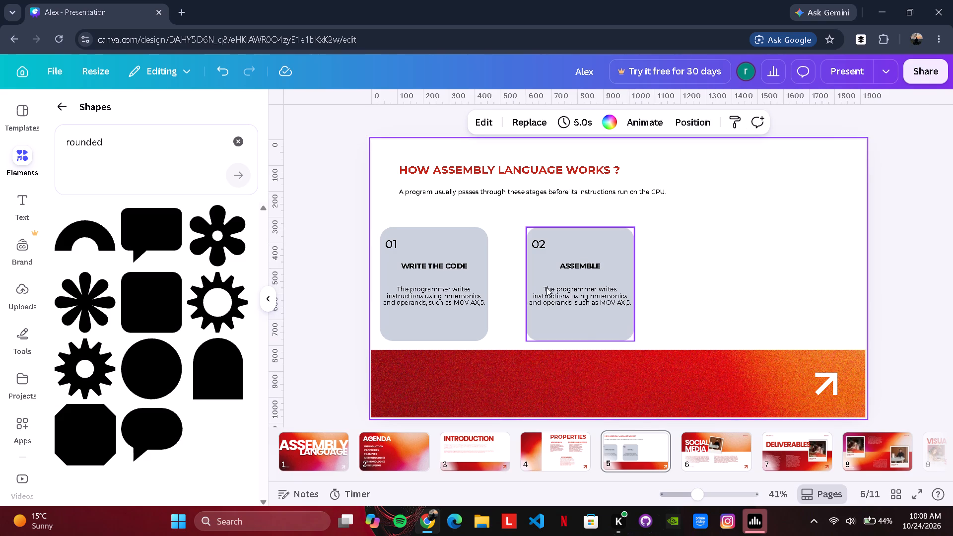
click(550, 288)
click(550, 288)
drag(543, 288, 630, 303)
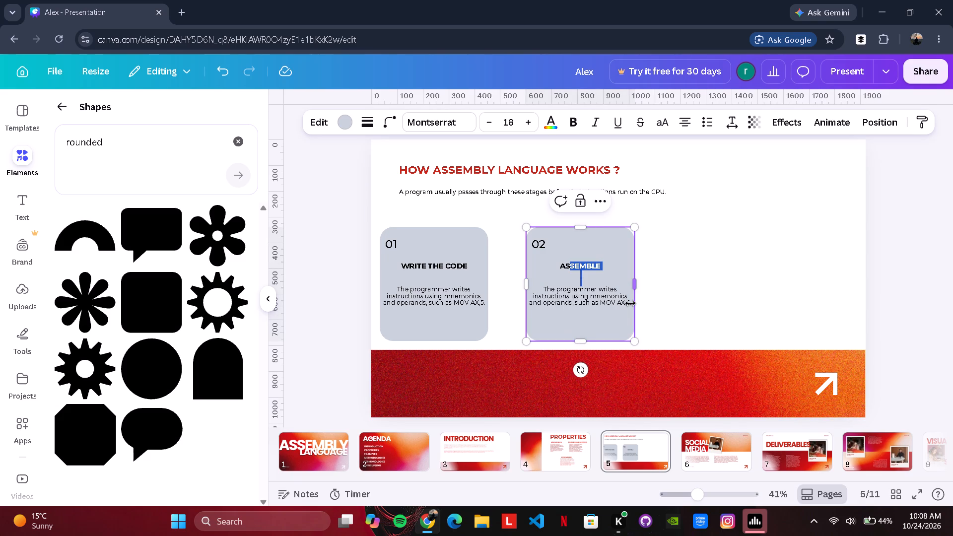
drag(630, 303, 629, 307)
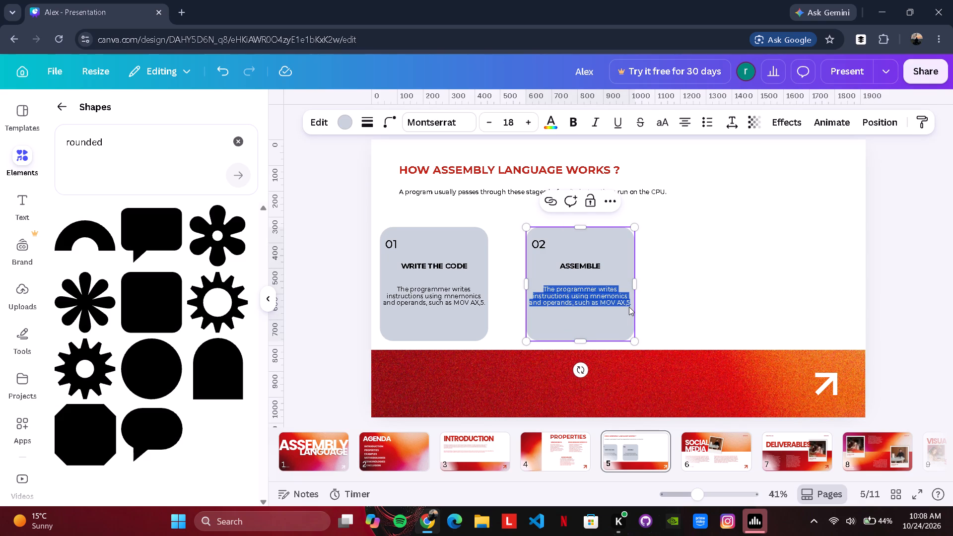
key(BackSpace)
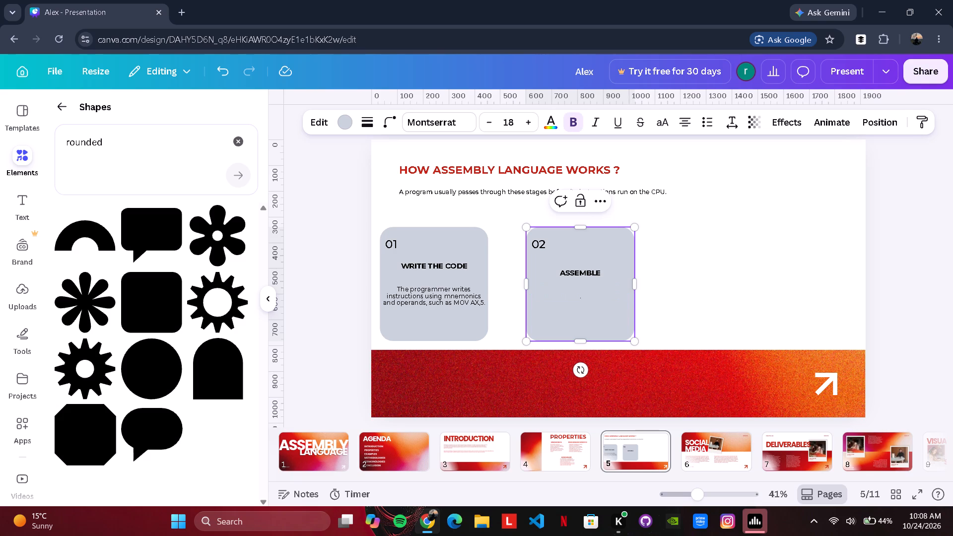
text(The)
key(space)
text(Assembler)
key(space)
text(checks)
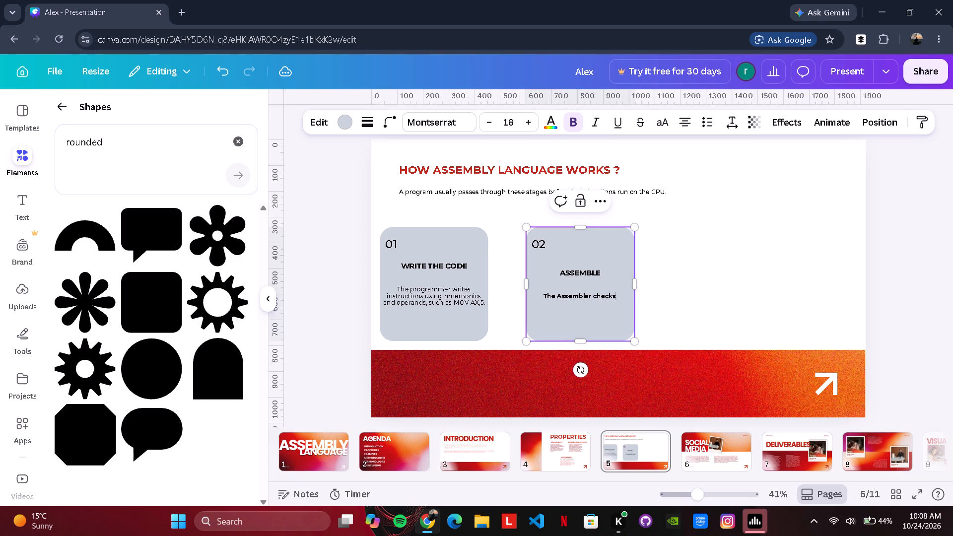
key(space)
text(the syntax)
key(space)
text(and converts)
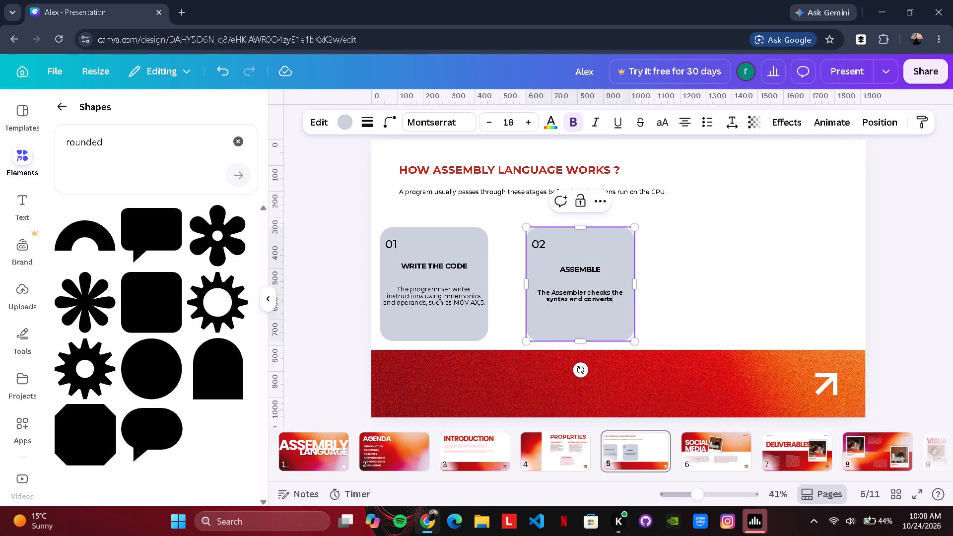
key(space)
text(the c)
key(BackSpace)
text(source)
key(space)
text(instrc)
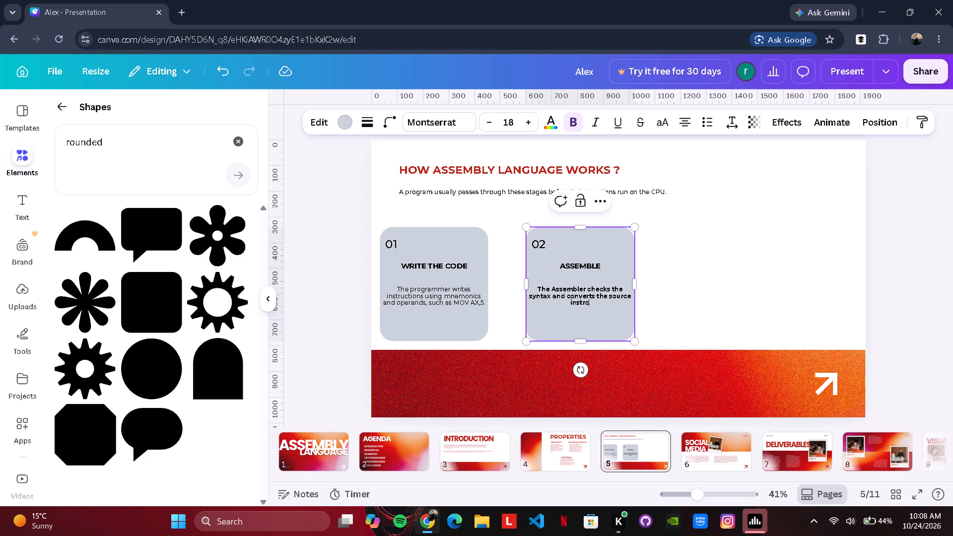
key(BackSpace)
text(uctions)
text(into)
key(Left)
key(Left)
key(Left)
key(Left)
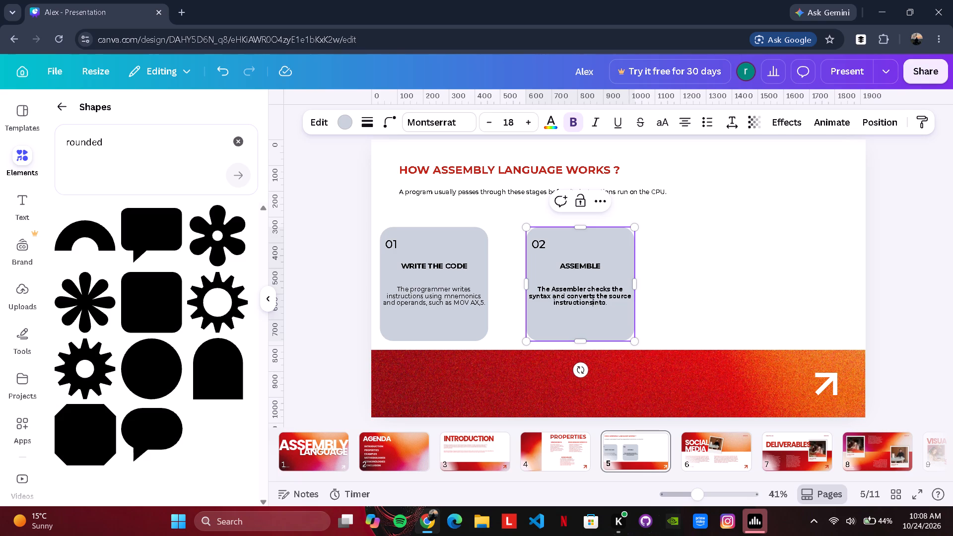
key(space)
key(Right)
key(Right)
key(Right)
key(Right)
key(space)
text(machine code)
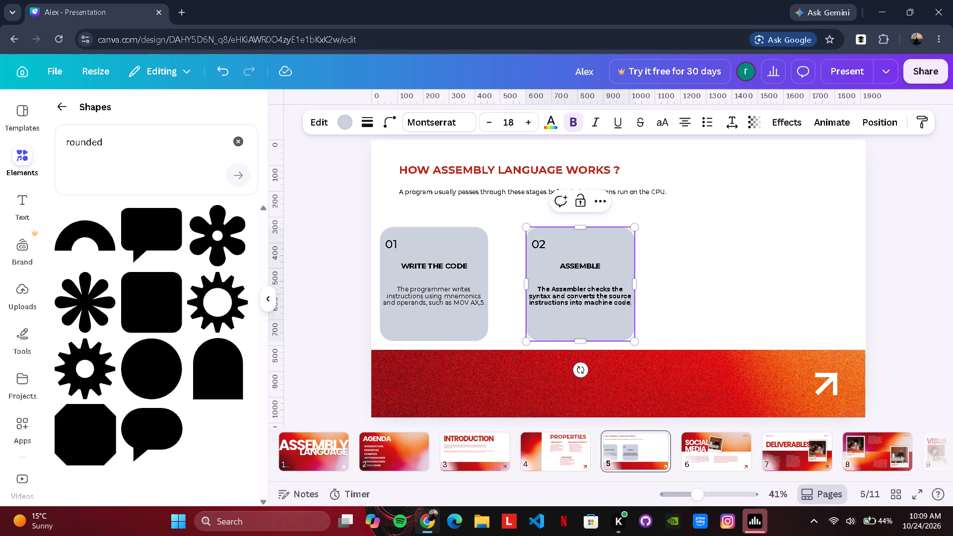
key(slash)
text(object code.)
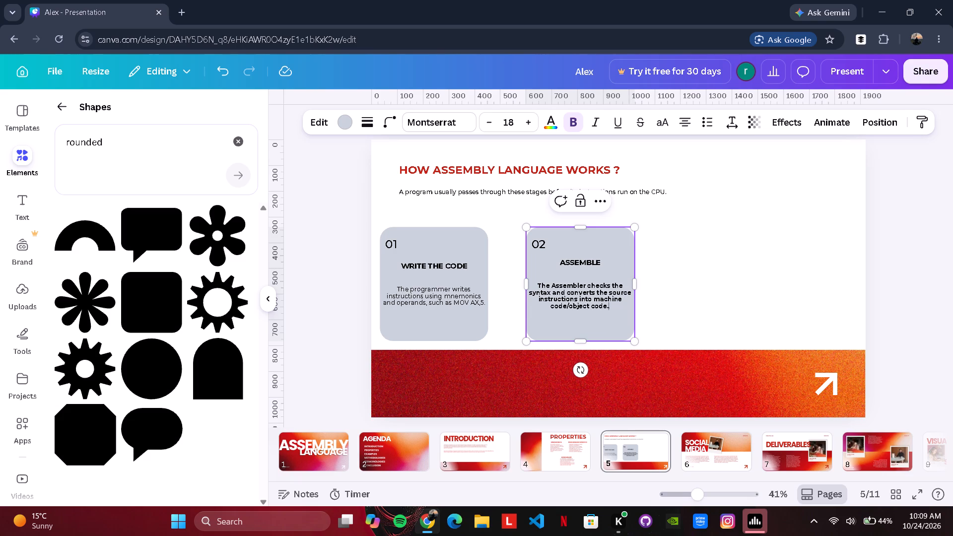
Remove the bold formatting from the ASSEMBLE card's description, leaving its heading bold.
drag(536, 281, 617, 309)
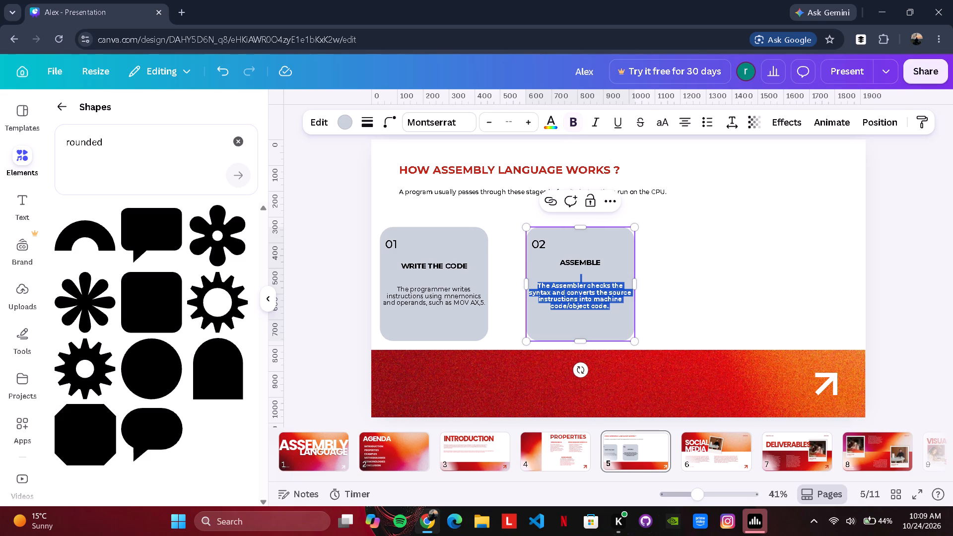
click(568, 125)
click(568, 125)
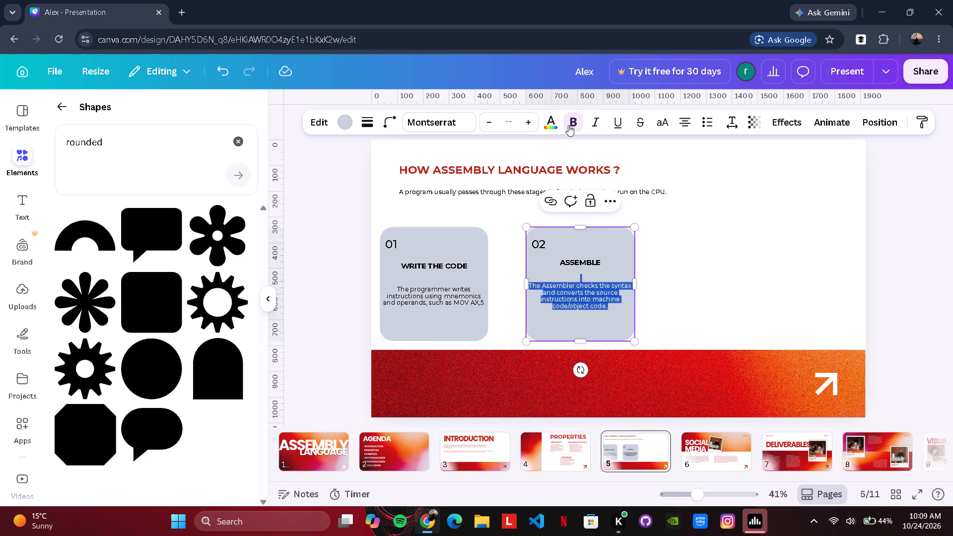
click(745, 249)
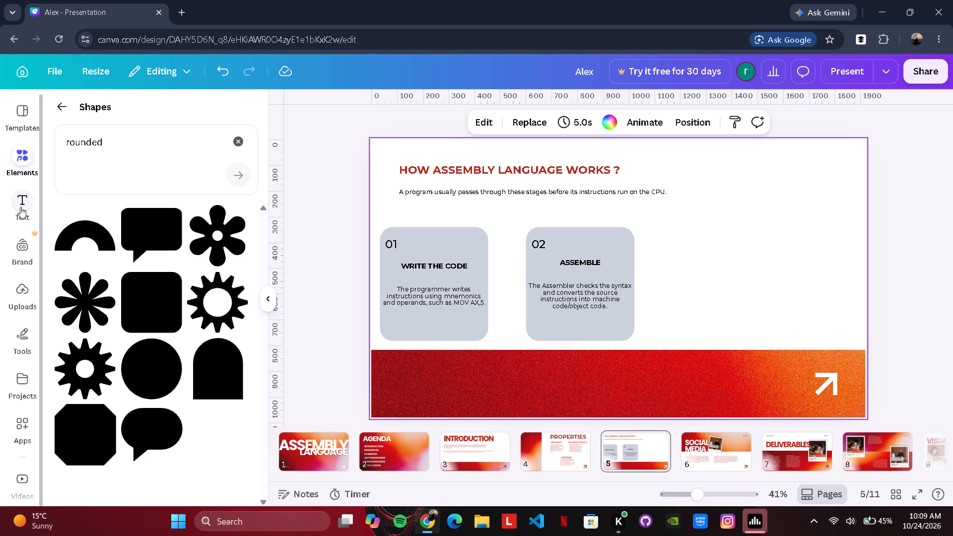
Insert a black right-pointing arrow, shrink it to fit the gap, and centre it between the 01 and 02 cards.
click(64, 111)
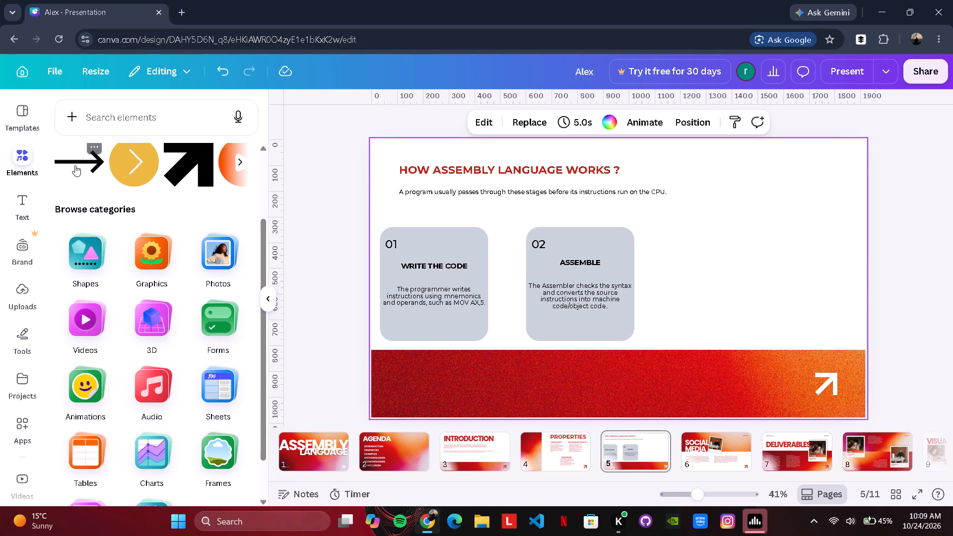
click(75, 165)
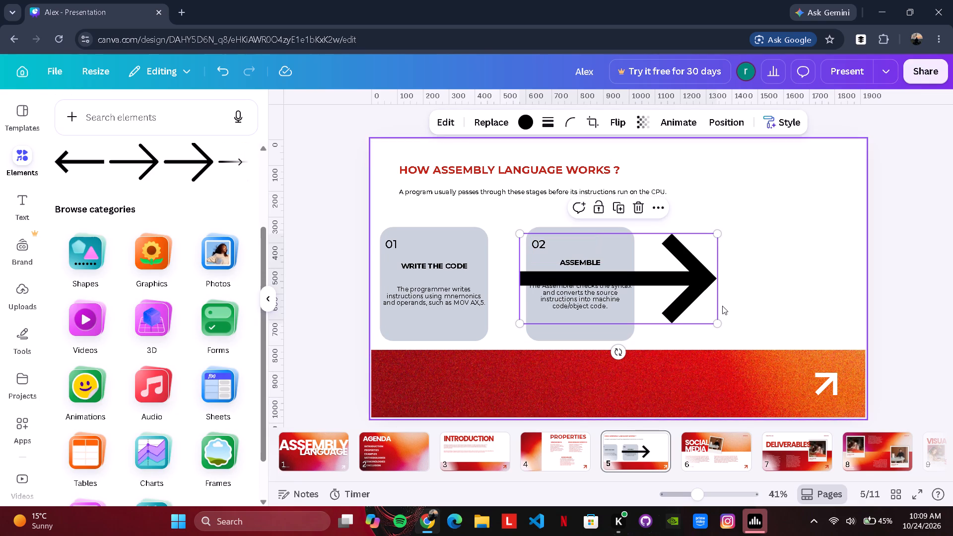
drag(717, 326, 565, 288)
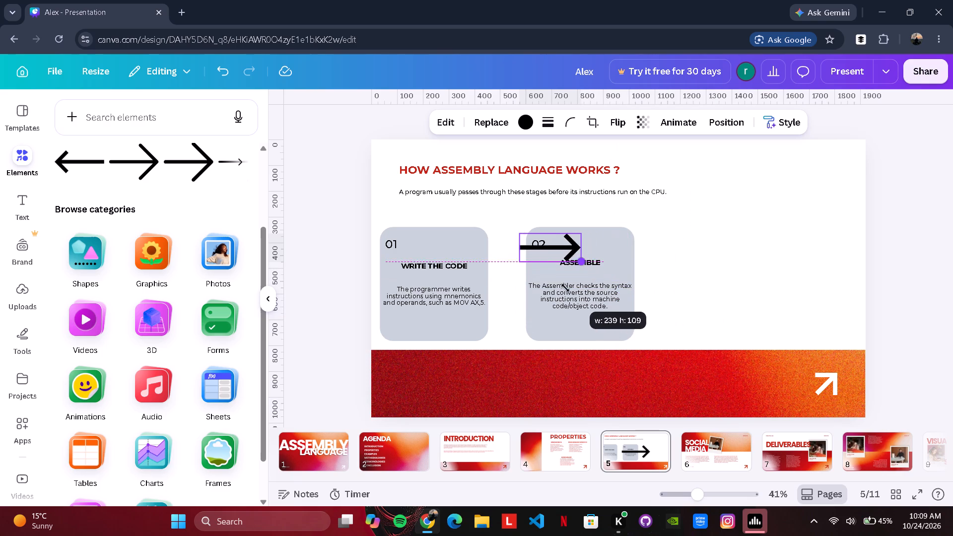
drag(565, 288, 529, 281)
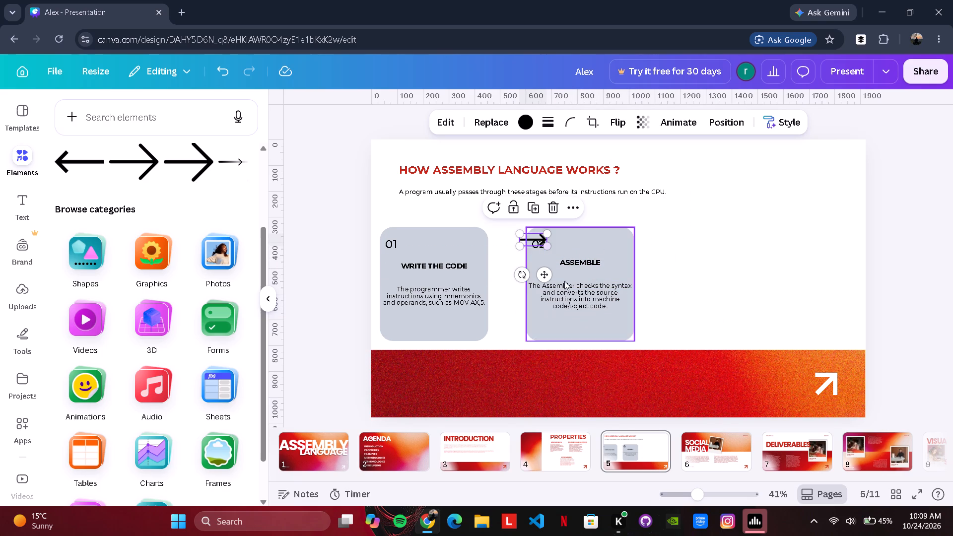
click(822, 272)
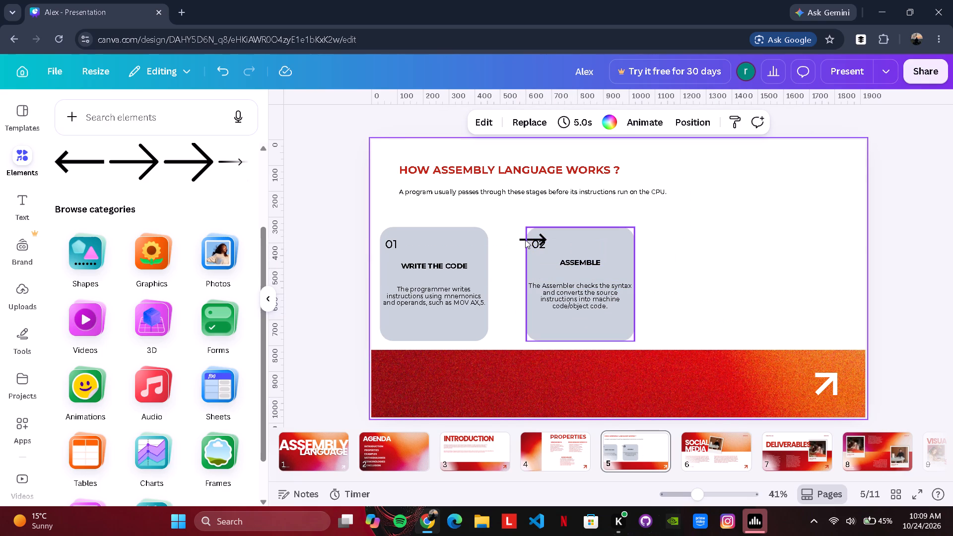
drag(525, 240, 500, 279)
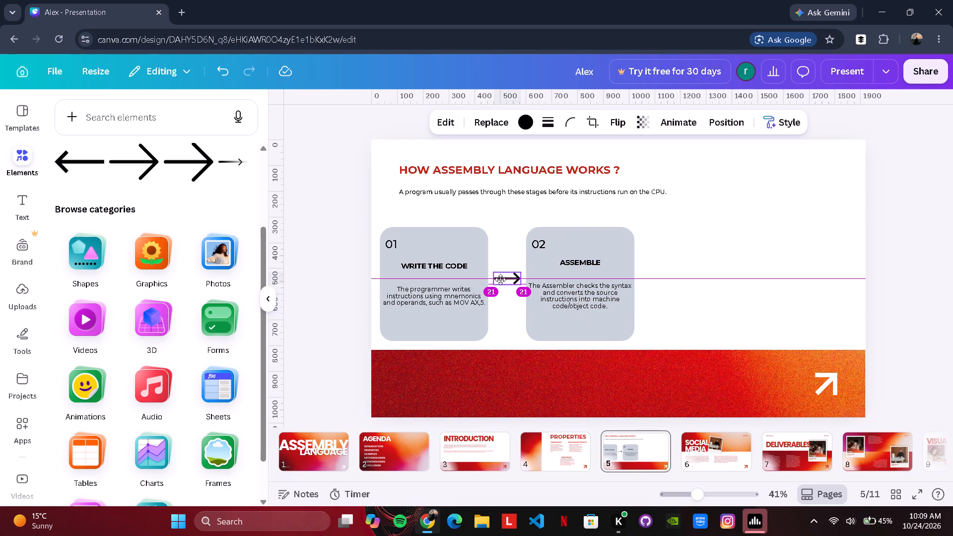
drag(500, 279, 501, 283)
click(732, 266)
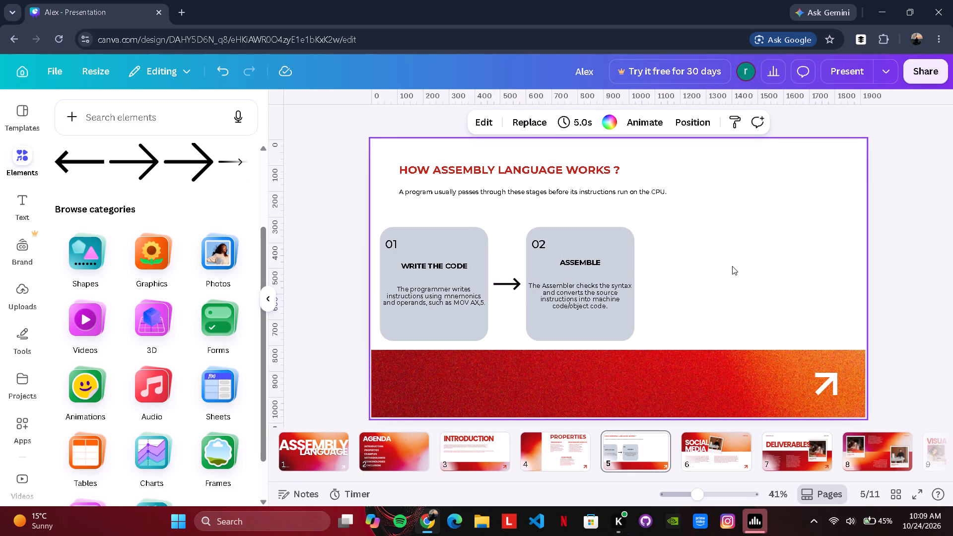
Duplicate the ASSEMBLE card and place the copy level with the row as a third card, matching the existing 140 gap between cards.
click(613, 240)
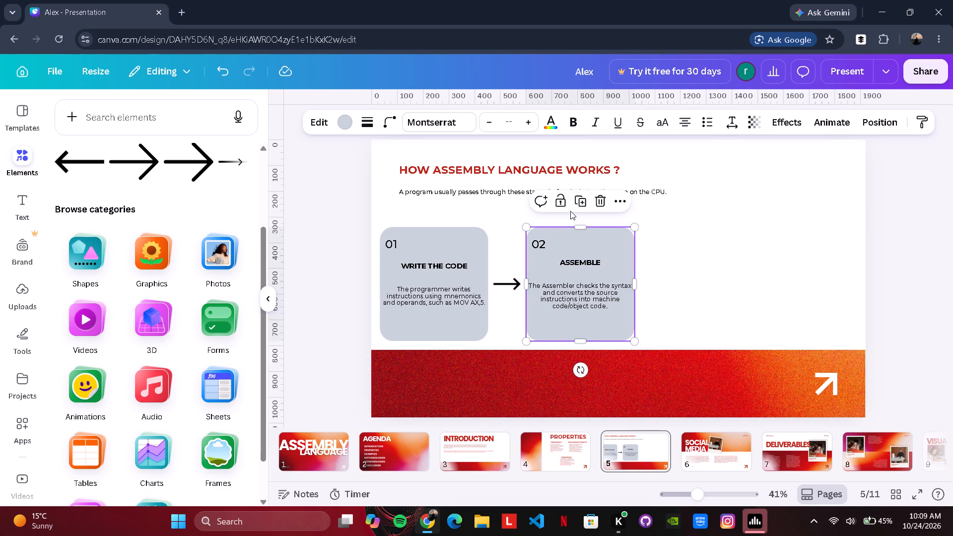
click(580, 203)
drag(606, 245, 680, 261)
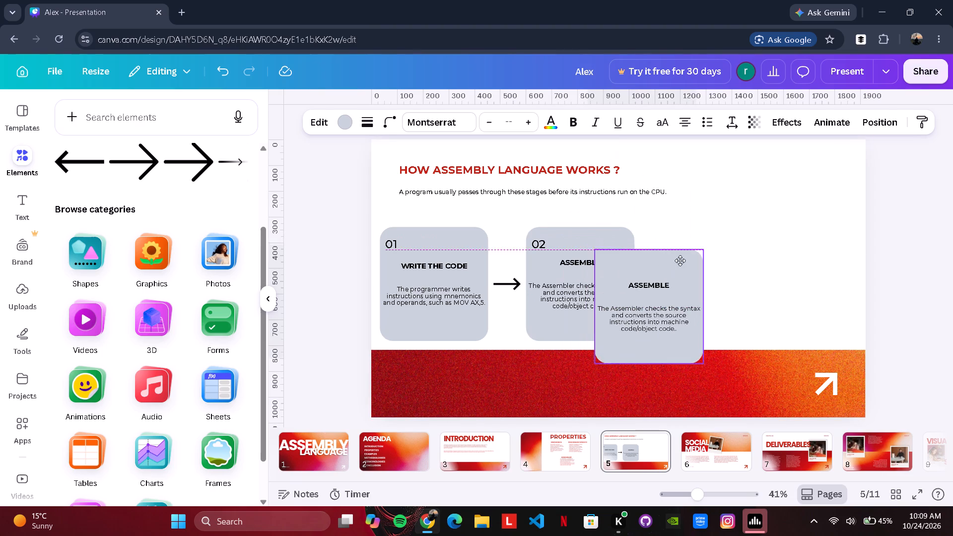
drag(680, 261, 738, 238)
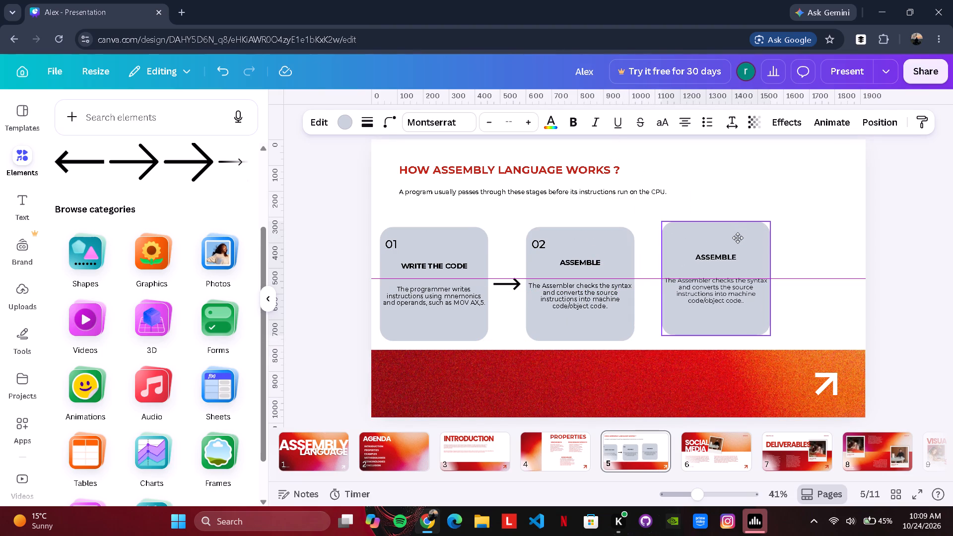
drag(738, 238, 744, 238)
click(852, 251)
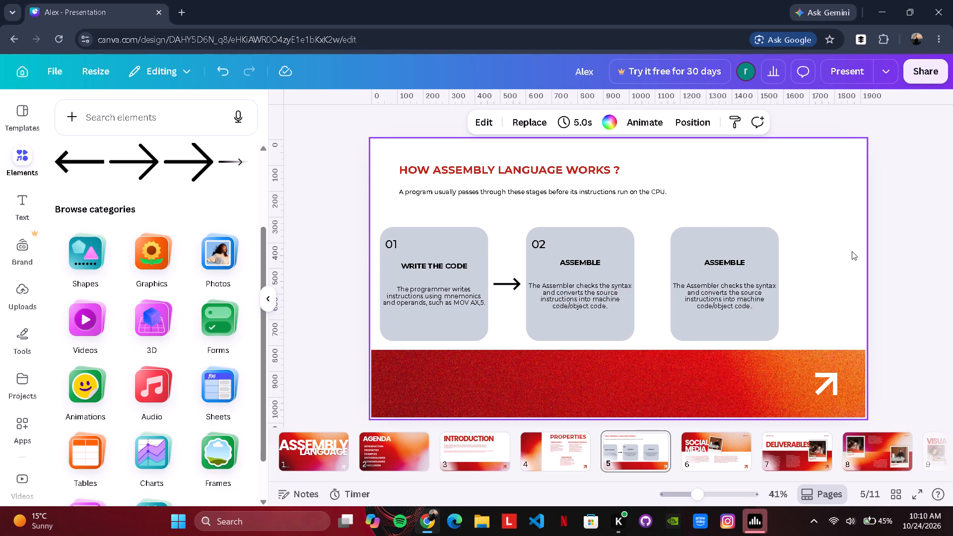
click(757, 273)
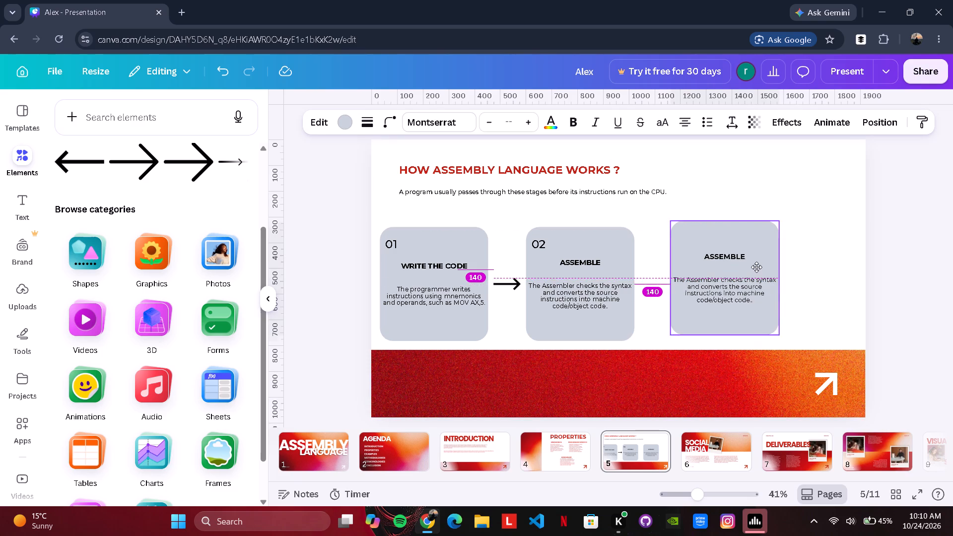
click(821, 275)
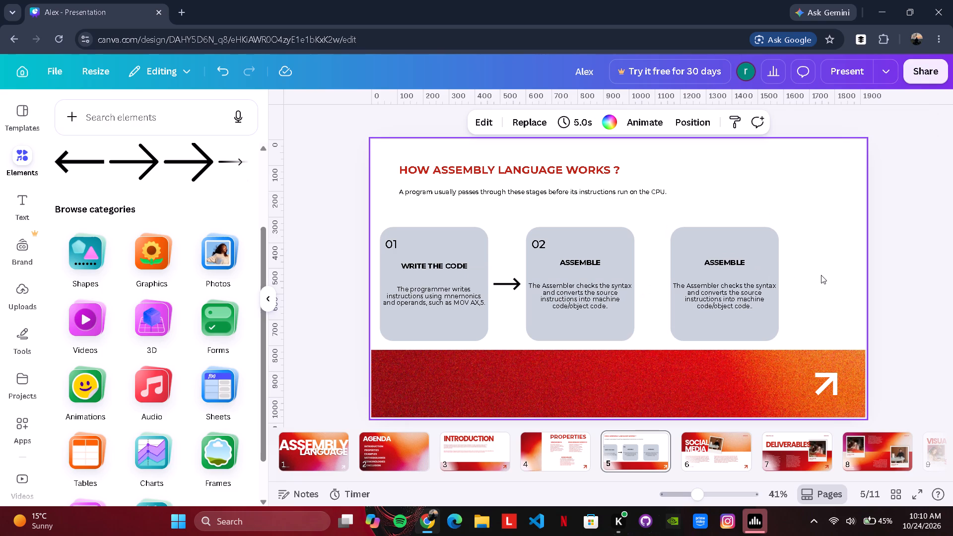
Narrow the WRITE THE CODE card from its right edge and move the first arrow close beside it.
click(466, 269)
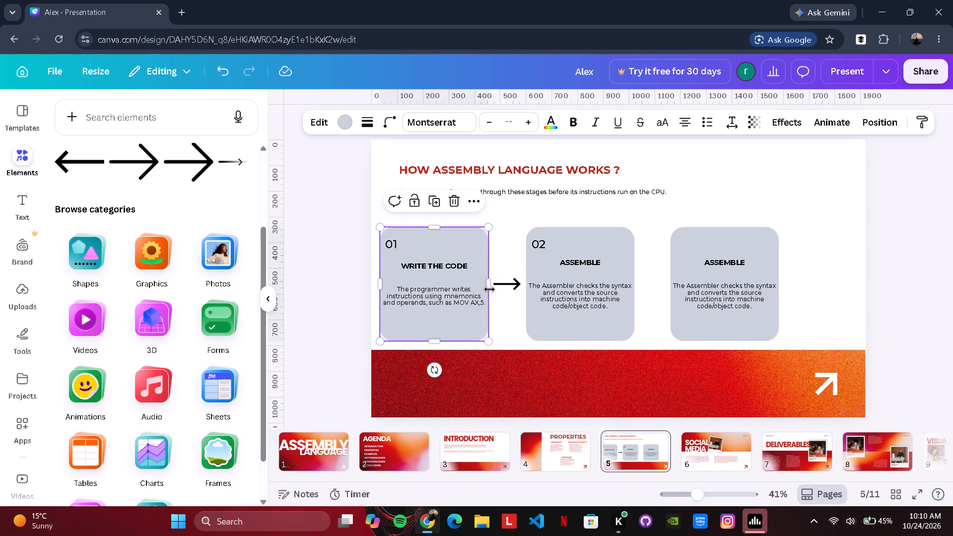
drag(486, 288, 470, 289)
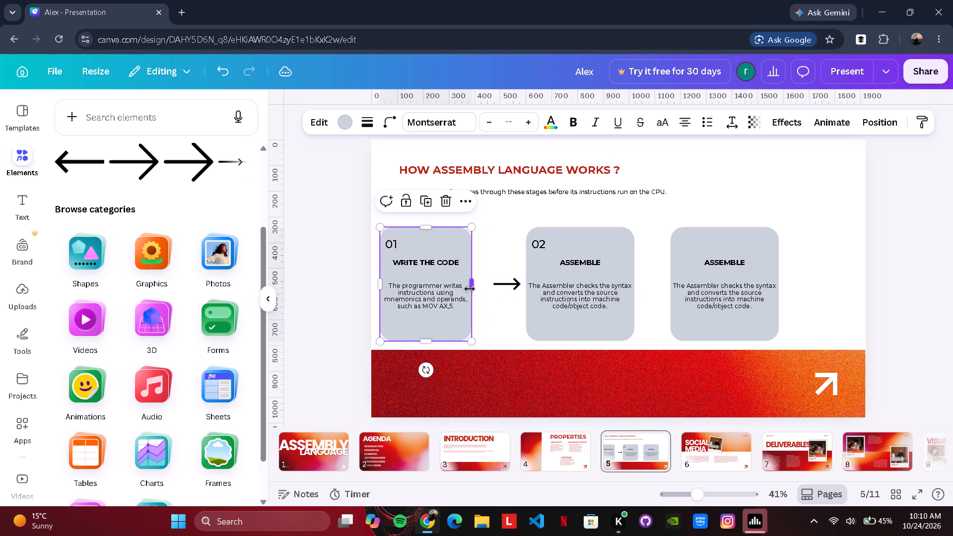
click(510, 336)
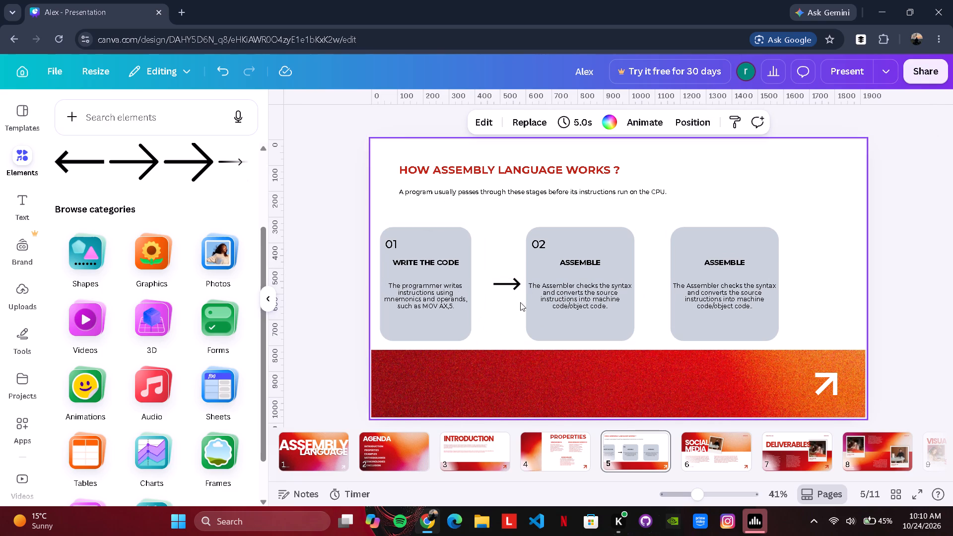
drag(509, 286, 491, 286)
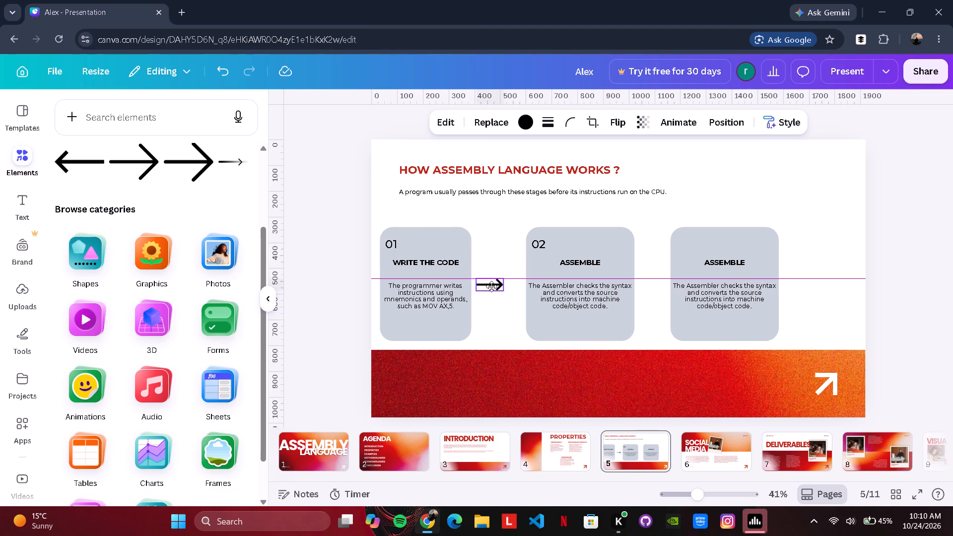
drag(491, 286, 491, 287)
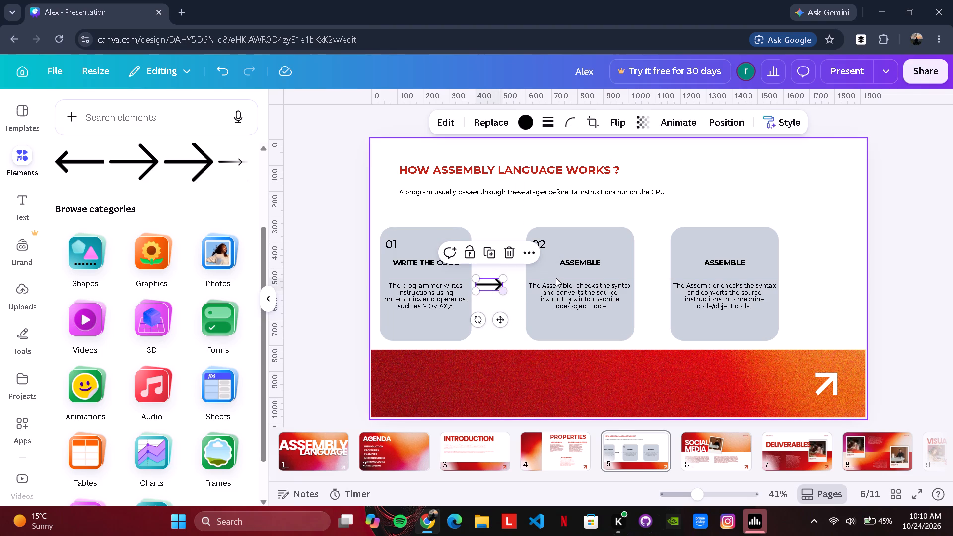
Narrow the 02 ASSEMBLE card to nearly the first card's width and shift it left beside the first arrow.
double_click(572, 273)
drag(635, 282, 621, 284)
click(641, 278)
drag(588, 270, 570, 270)
click(659, 277)
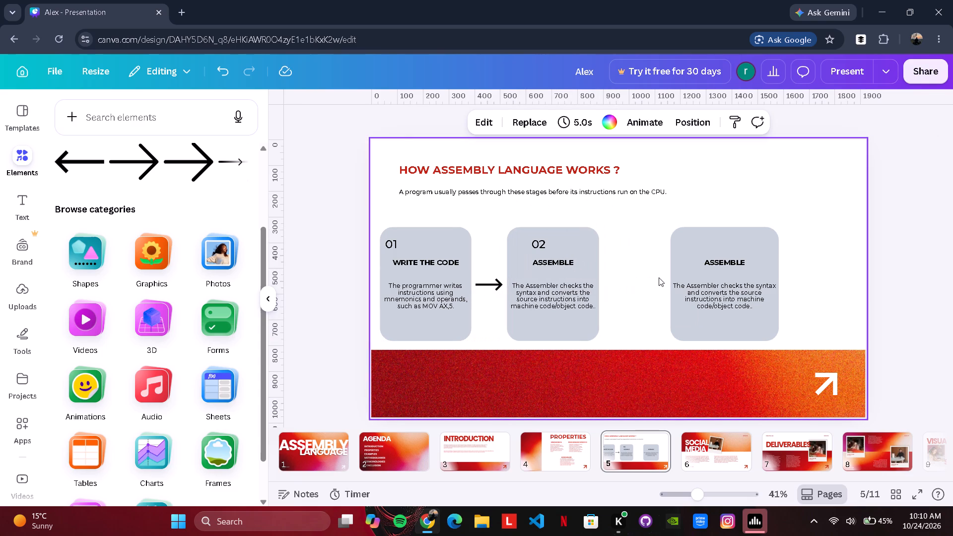
click(575, 271)
click(597, 279)
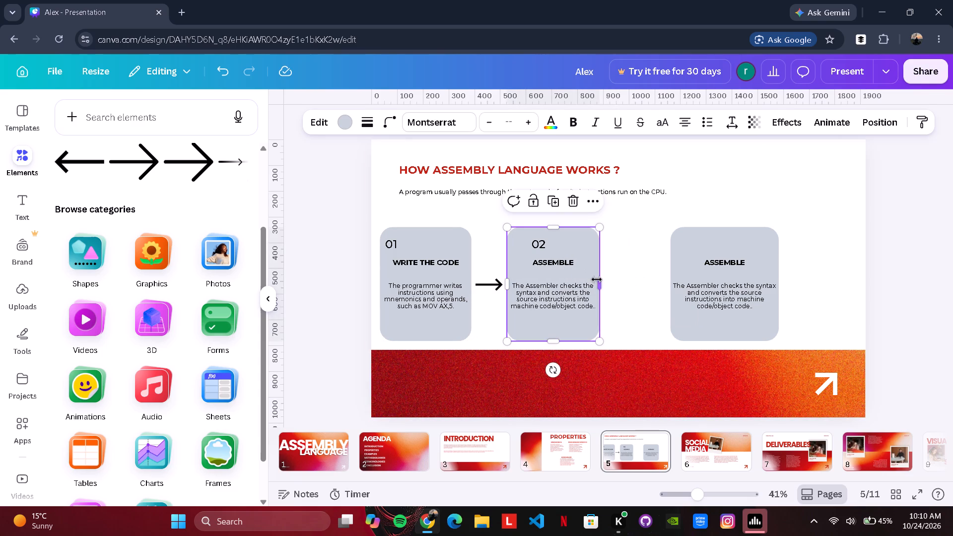
click(631, 278)
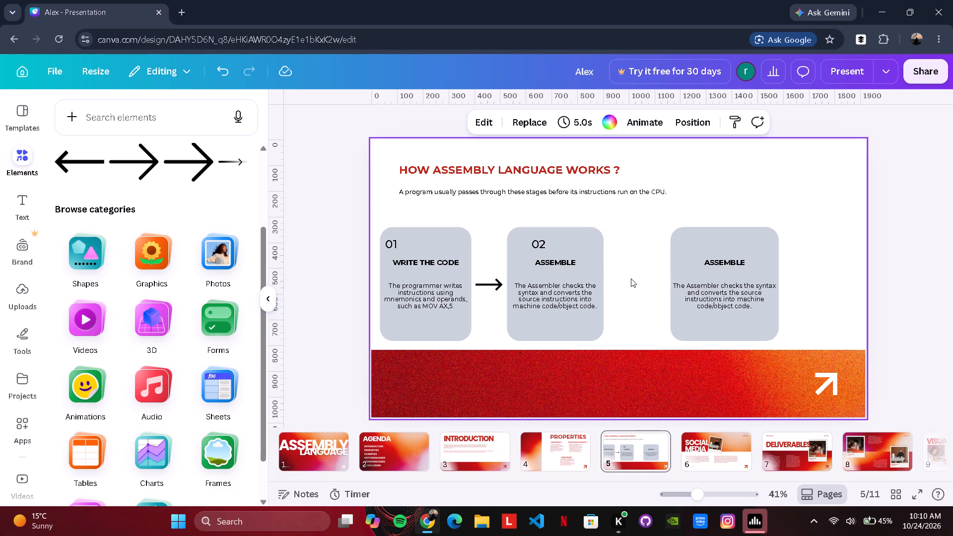
Move the unnumbered third card closer to the 02 card and narrow it to about the same width.
drag(691, 267, 685, 268)
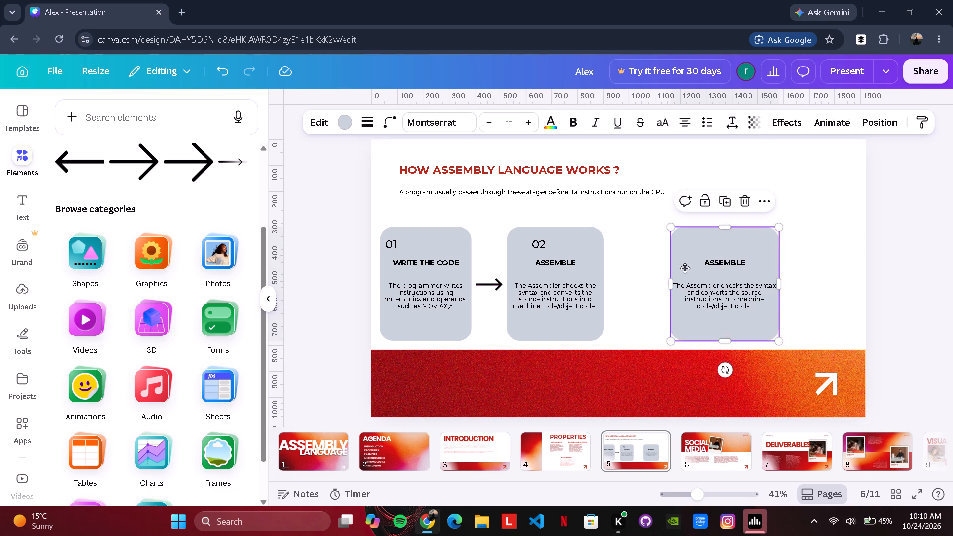
drag(685, 268, 662, 266)
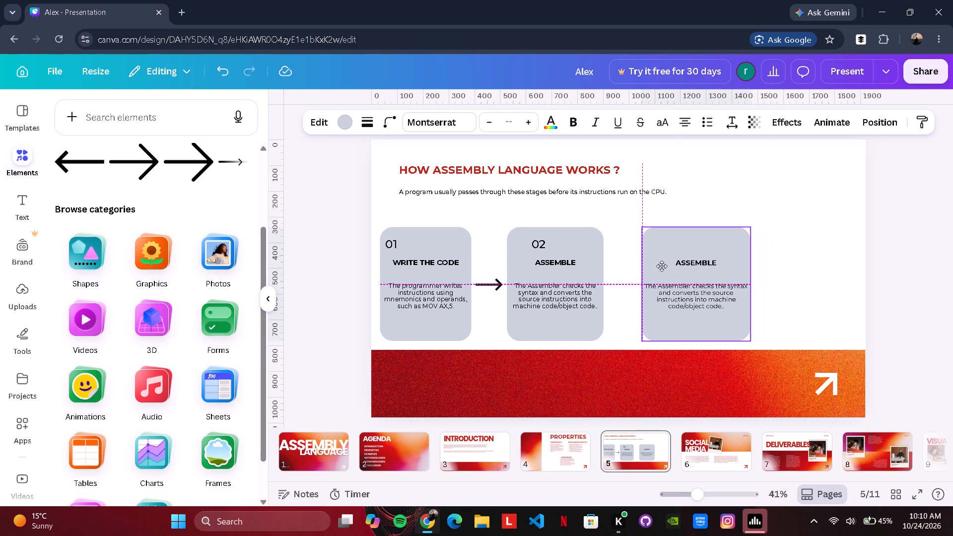
drag(662, 266, 659, 266)
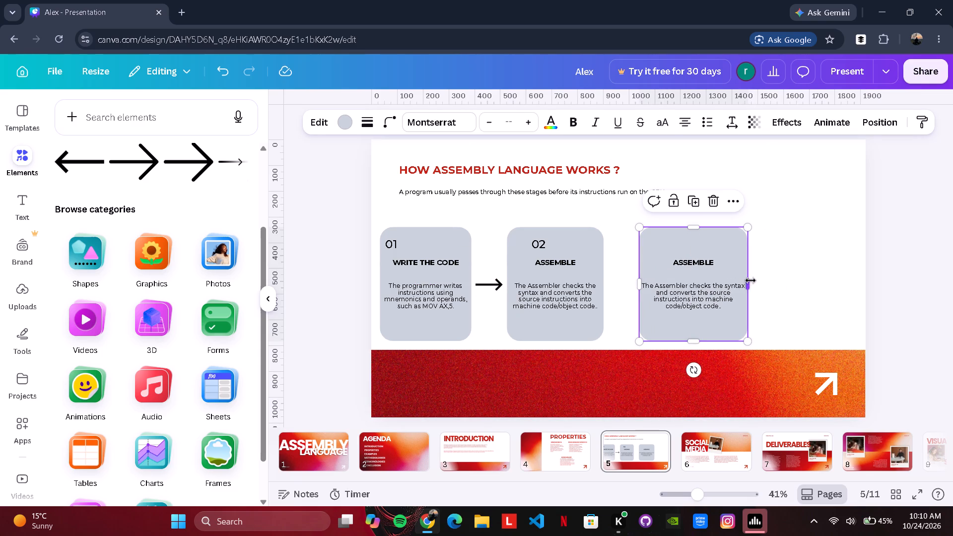
drag(750, 280, 736, 285)
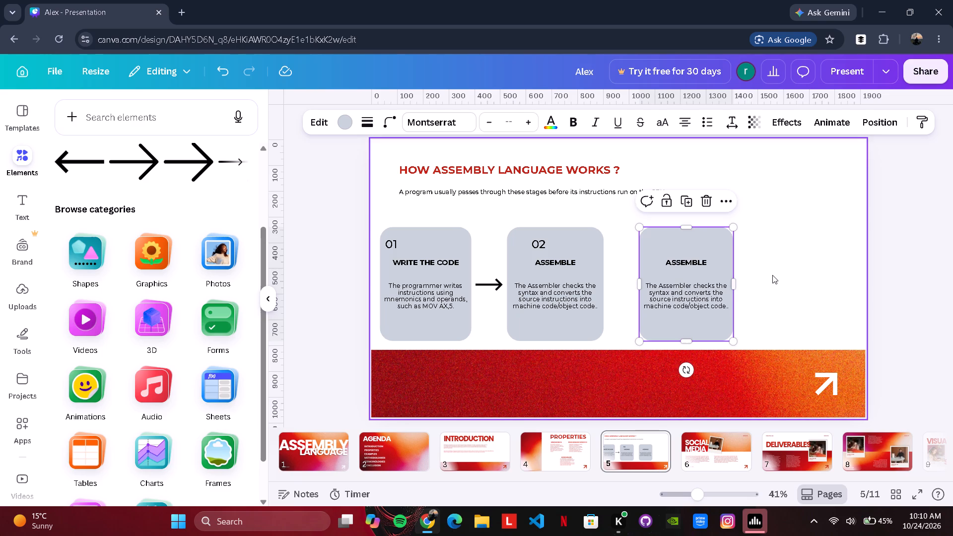
click(772, 275)
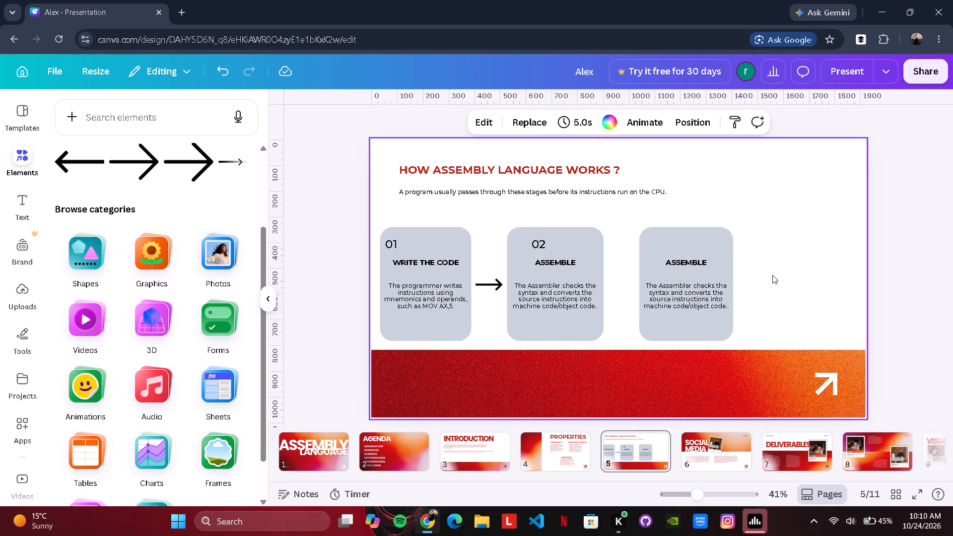
click(696, 263)
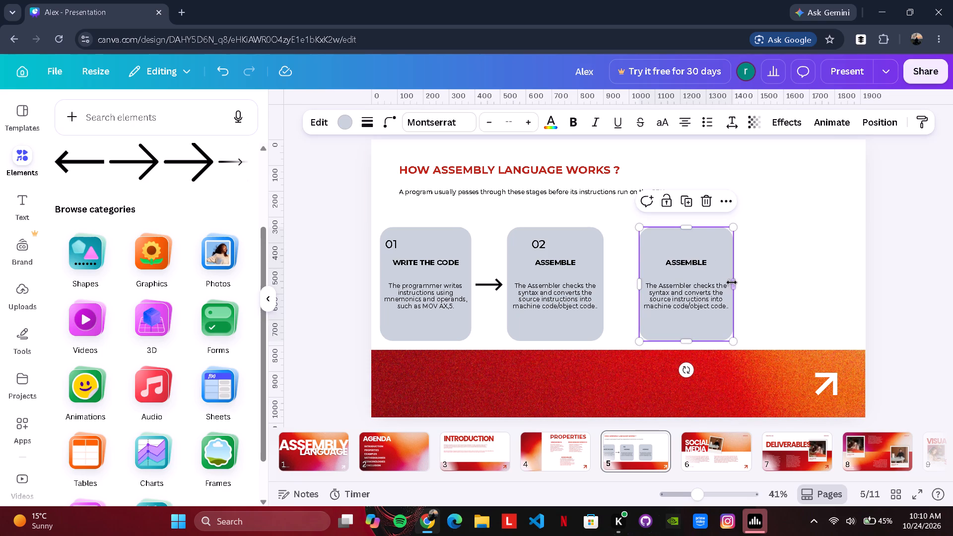
click(733, 282)
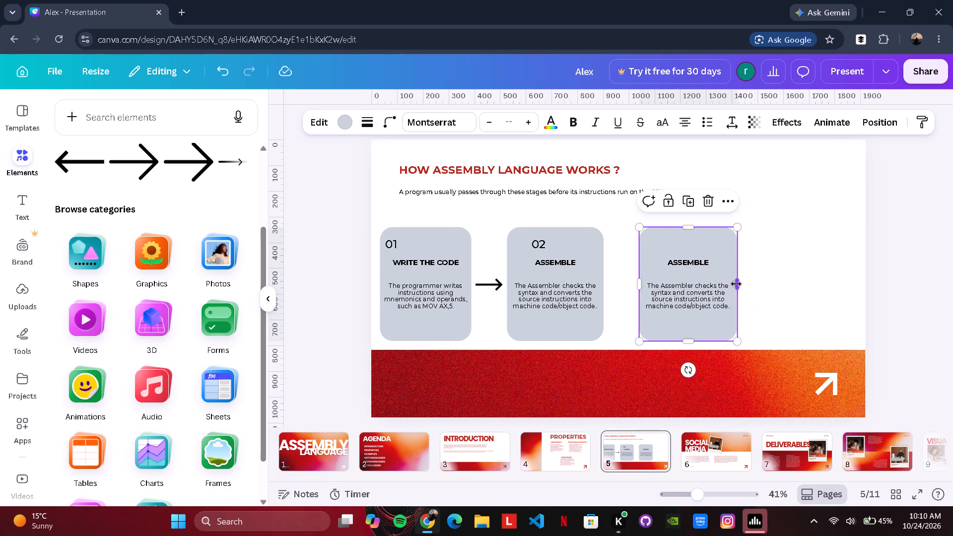
click(767, 283)
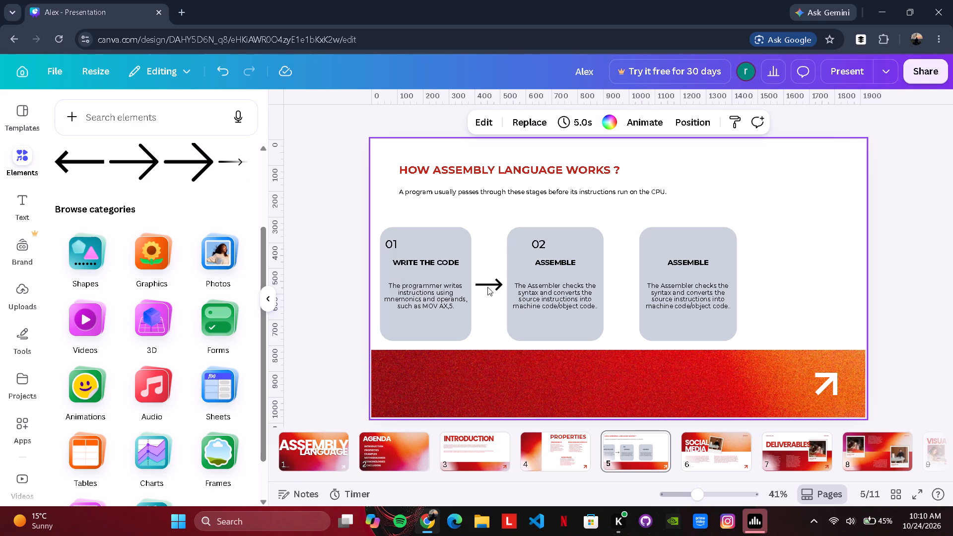
Duplicate the arrow and place the copy between the second and third cards, level with the first arrow.
click(487, 287)
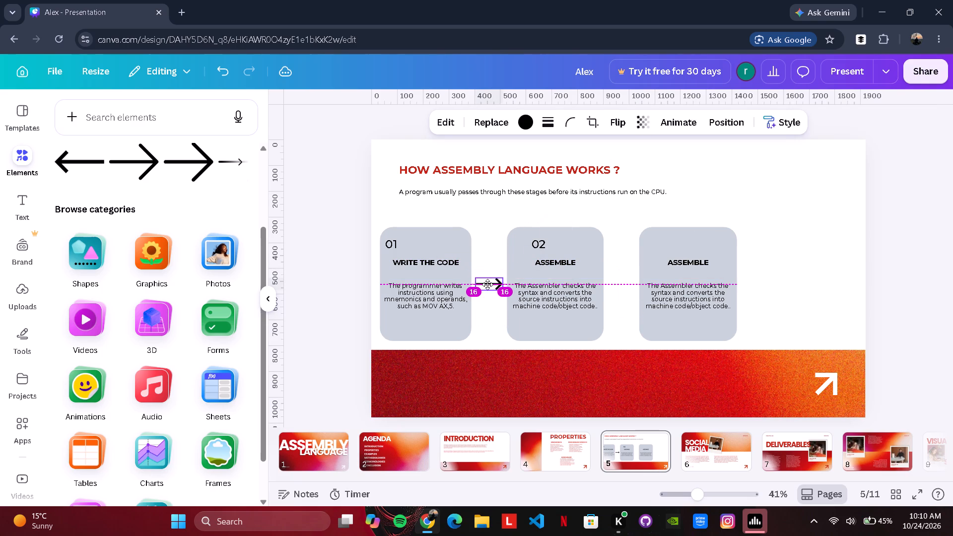
click(487, 260)
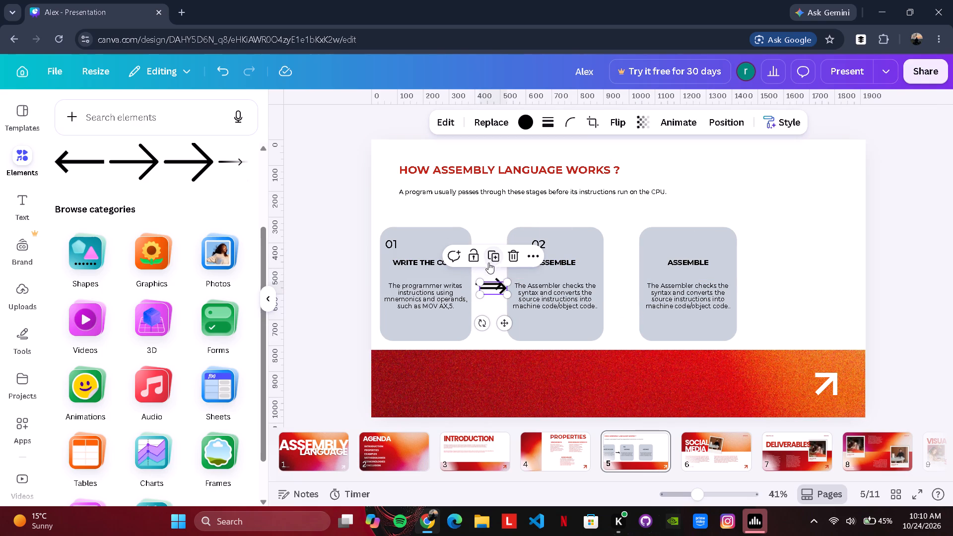
drag(493, 286, 613, 283)
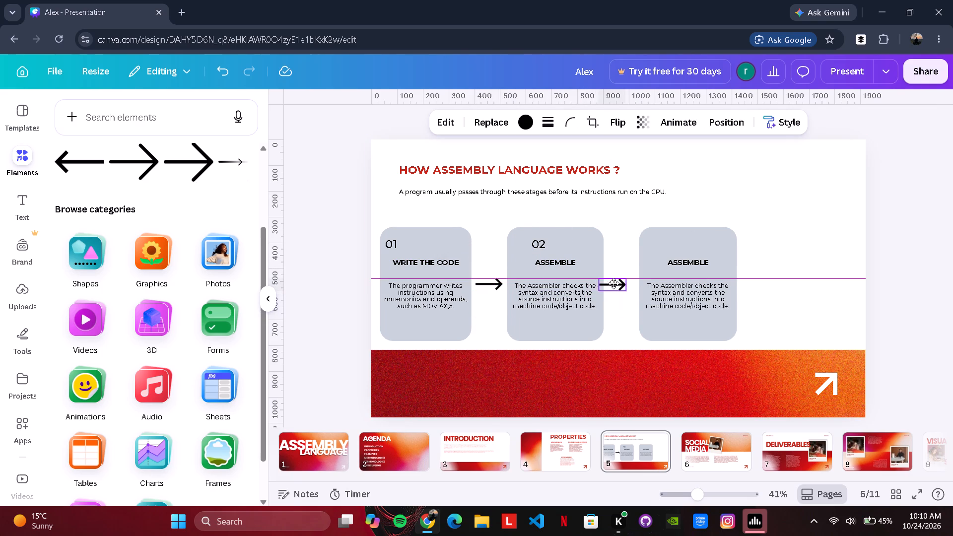
drag(613, 283, 621, 285)
click(797, 243)
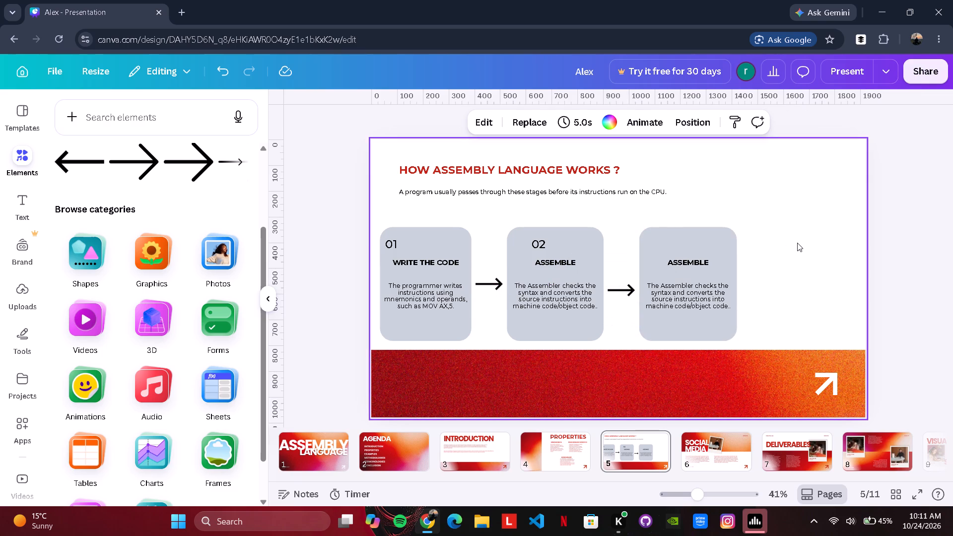
drag(617, 287, 617, 285)
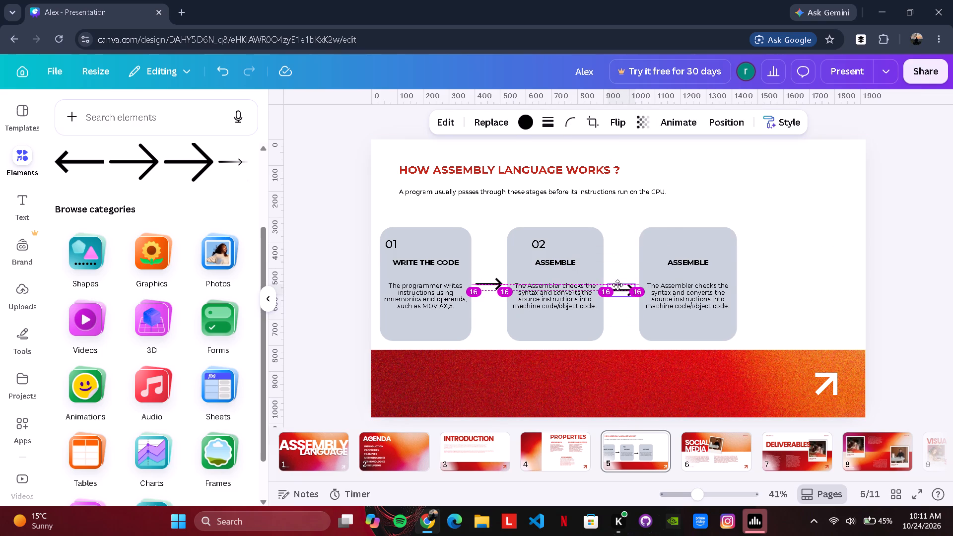
drag(617, 285, 617, 282)
click(775, 277)
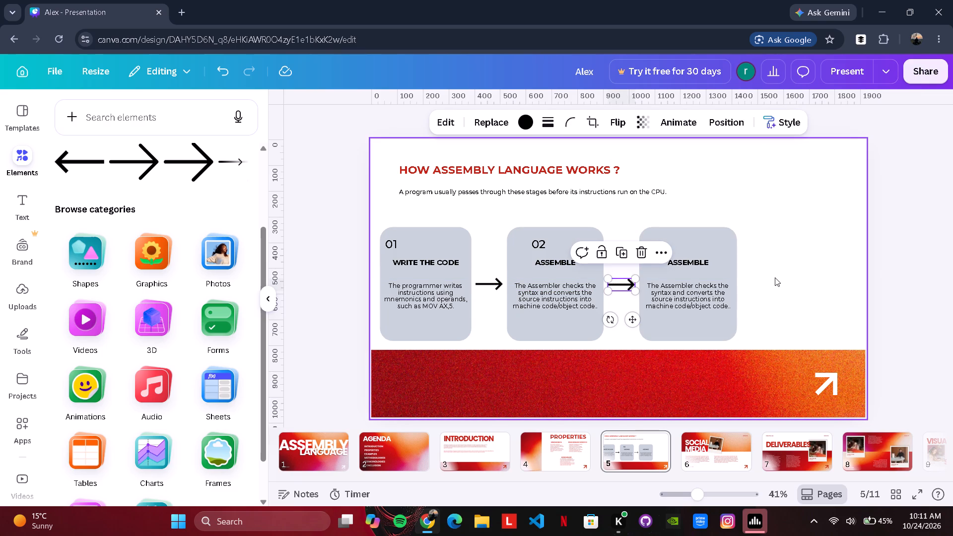
click(621, 286)
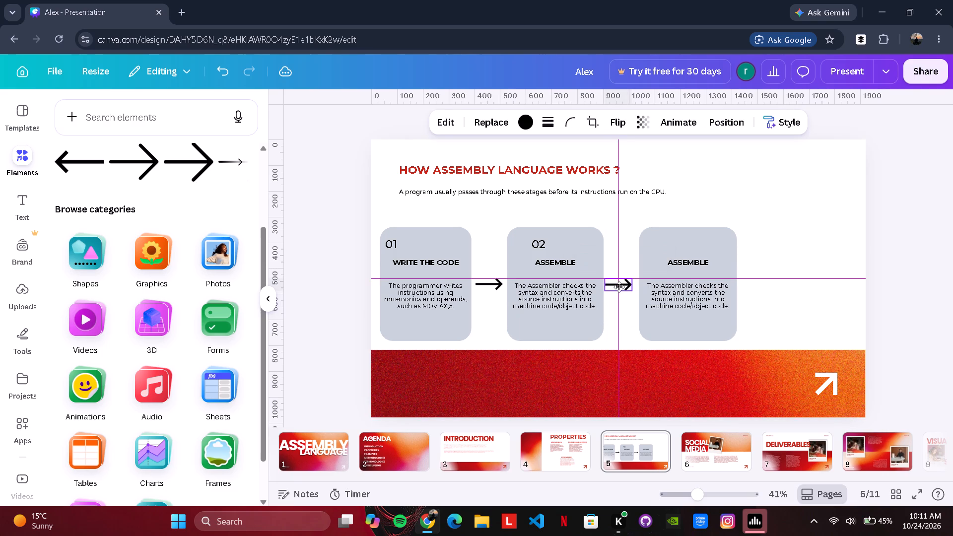
click(788, 263)
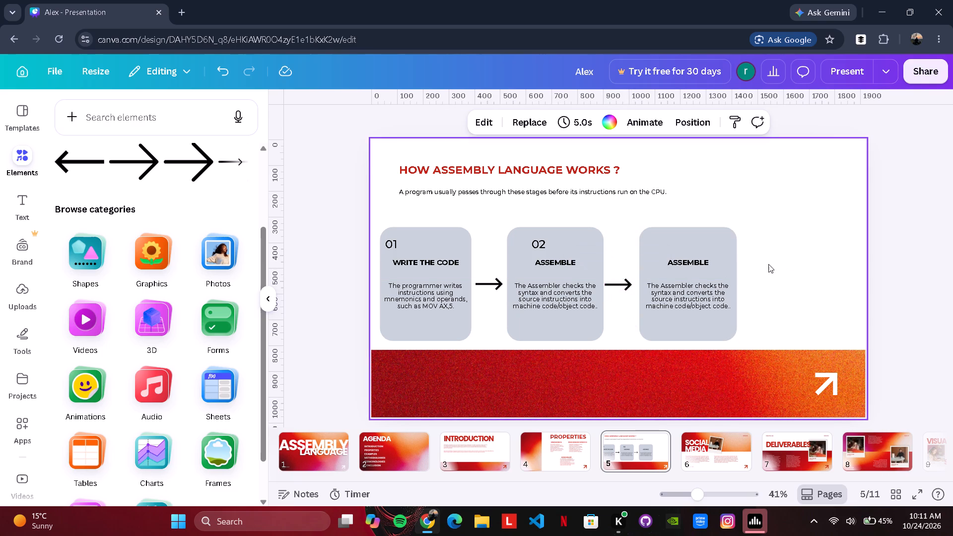
Nudge the third and second cards slightly left so each sits close to the tip of its incoming arrow.
drag(711, 274, 703, 274)
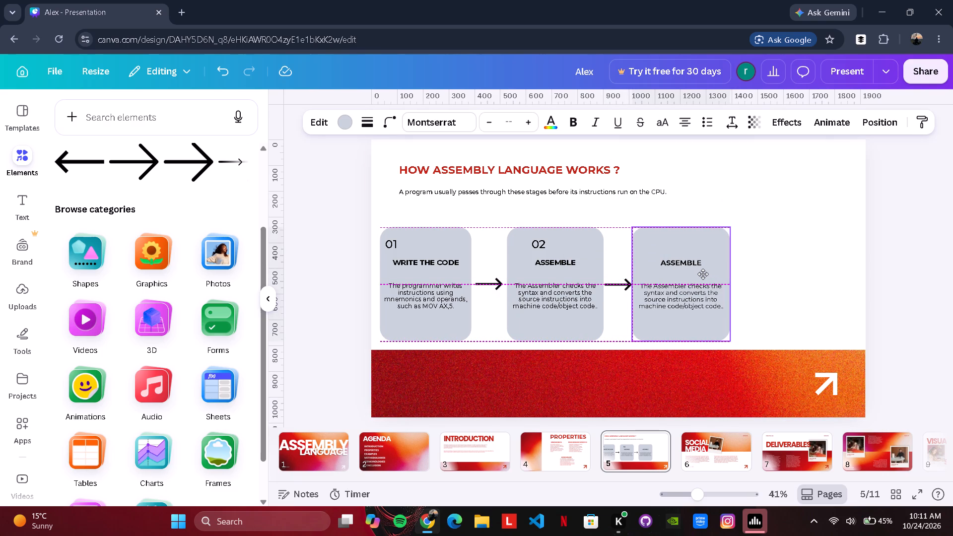
drag(703, 274, 706, 273)
click(829, 276)
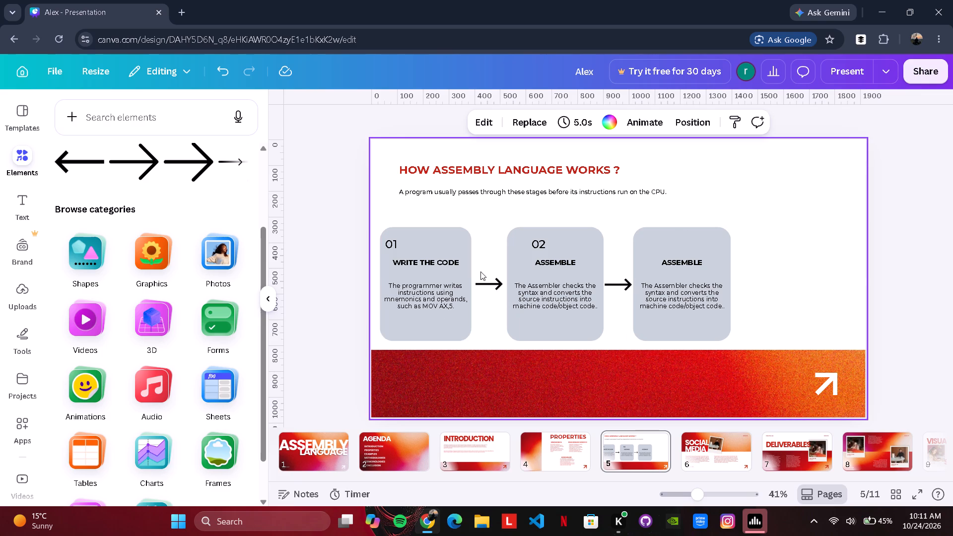
click(497, 282)
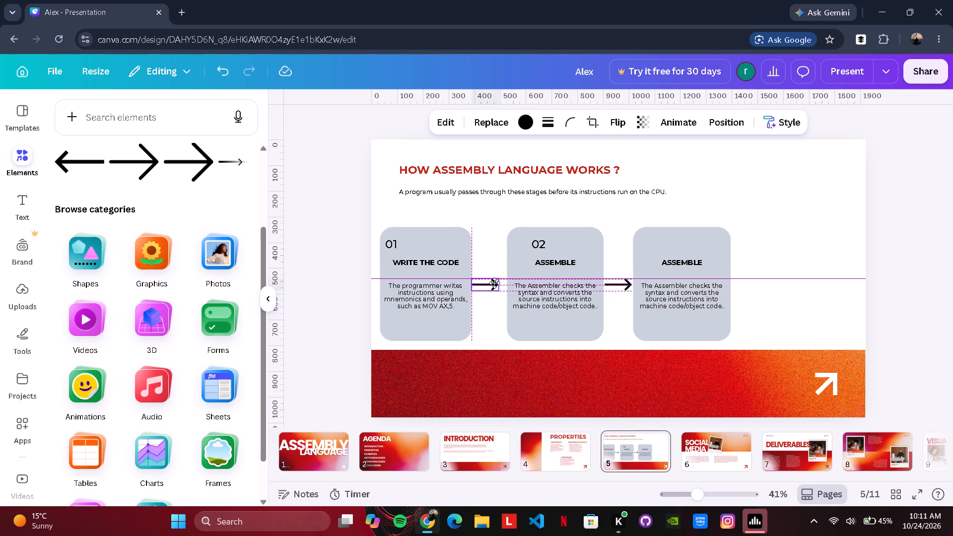
click(547, 275)
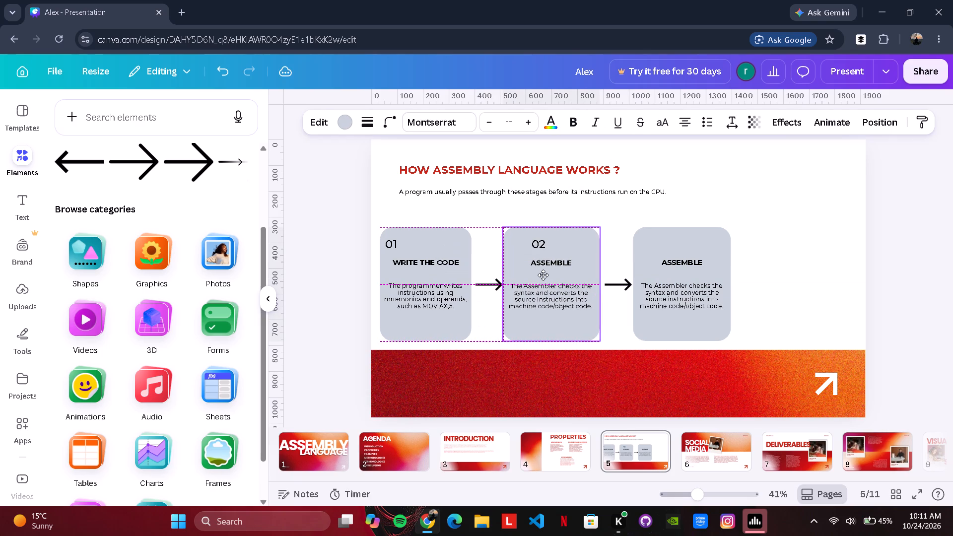
click(890, 258)
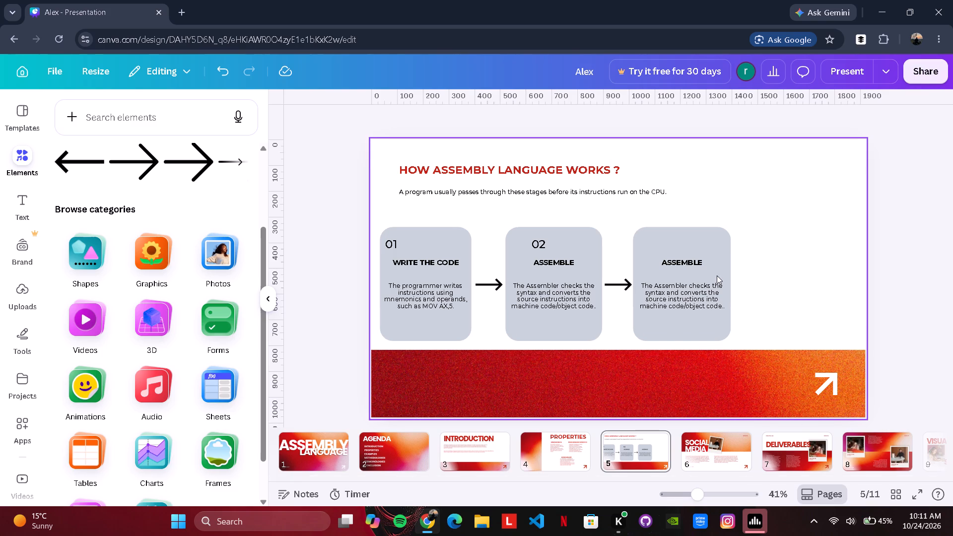
Duplicate the third stage card and place the copy as a fourth card near the slide's right edge, level with the others.
click(682, 271)
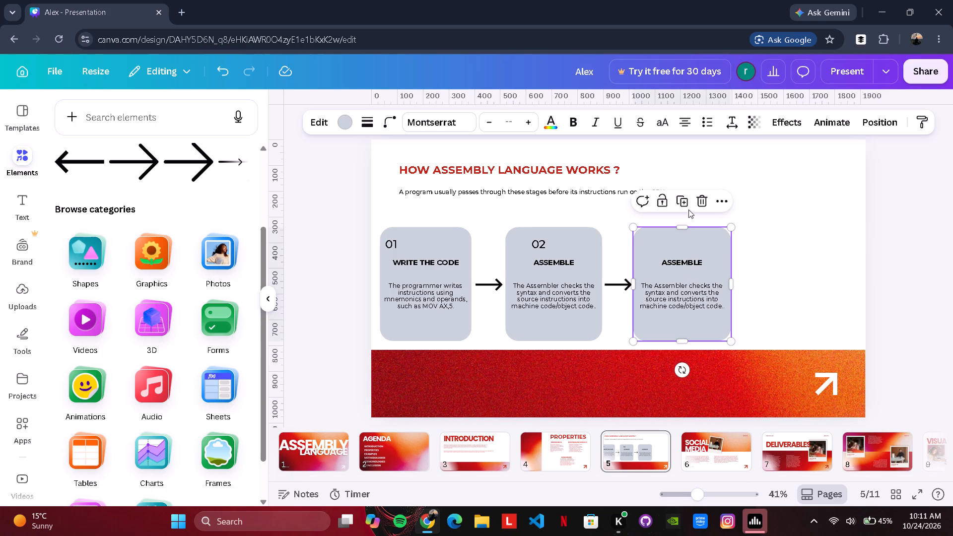
click(681, 203)
drag(703, 272, 826, 264)
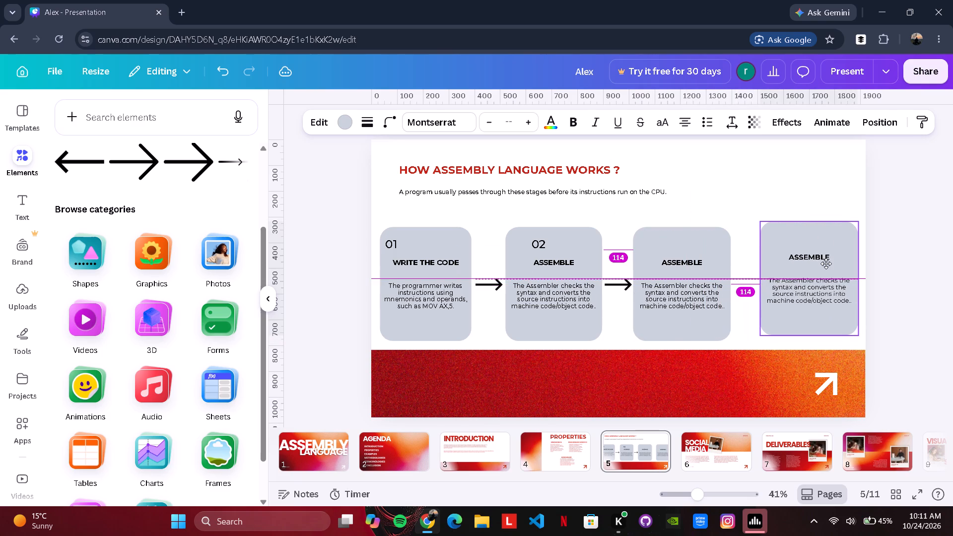
drag(826, 264, 832, 265)
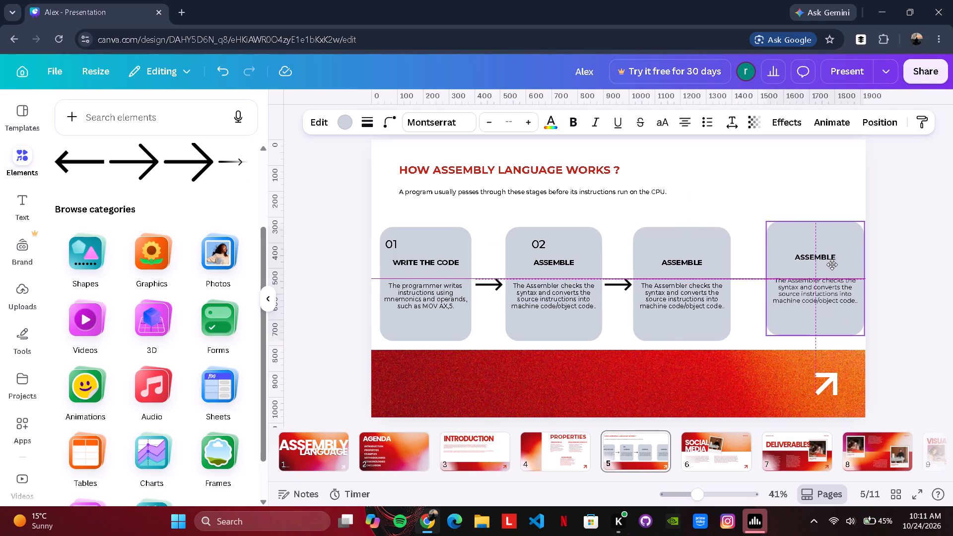
drag(832, 265, 831, 267)
click(934, 263)
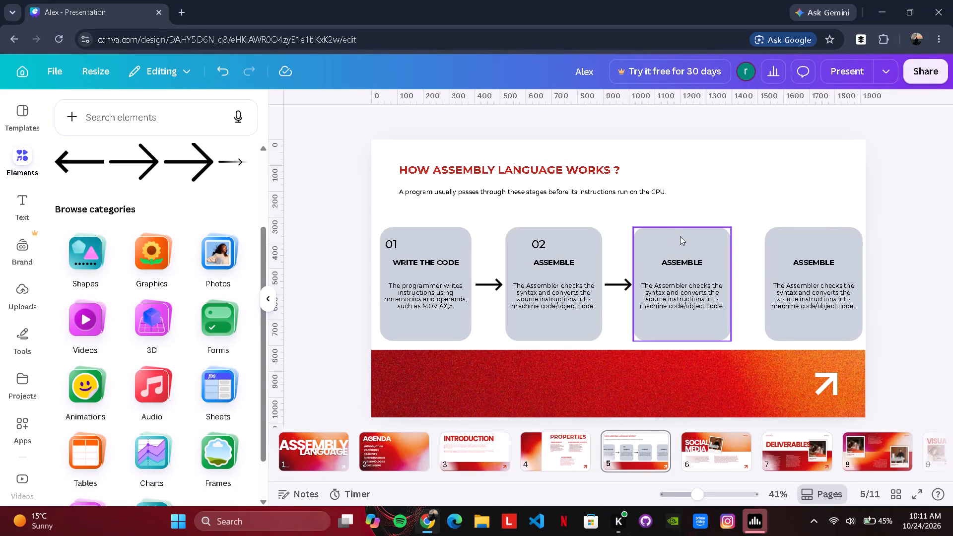
Duplicate the 02 number label and place the copy above the heading on the third card, level with the original.
click(539, 246)
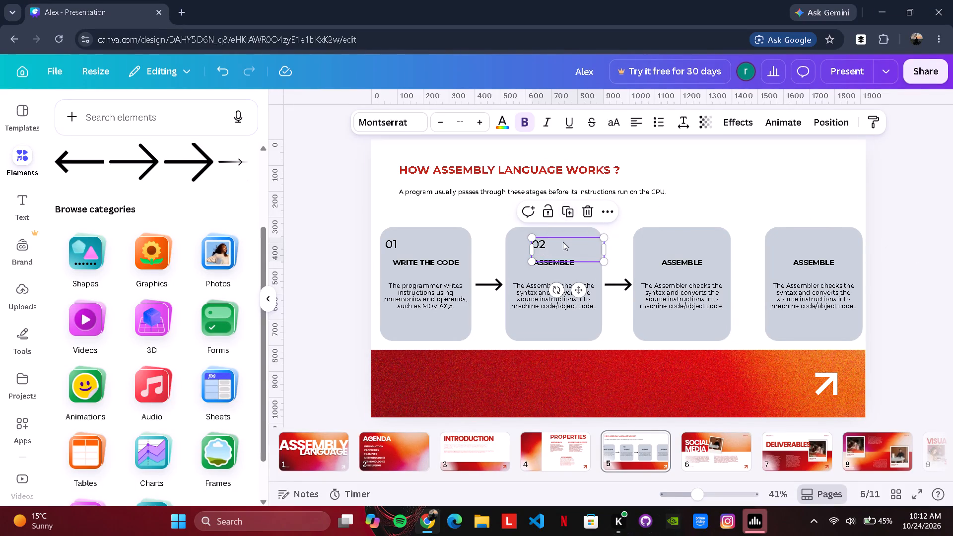
click(572, 216)
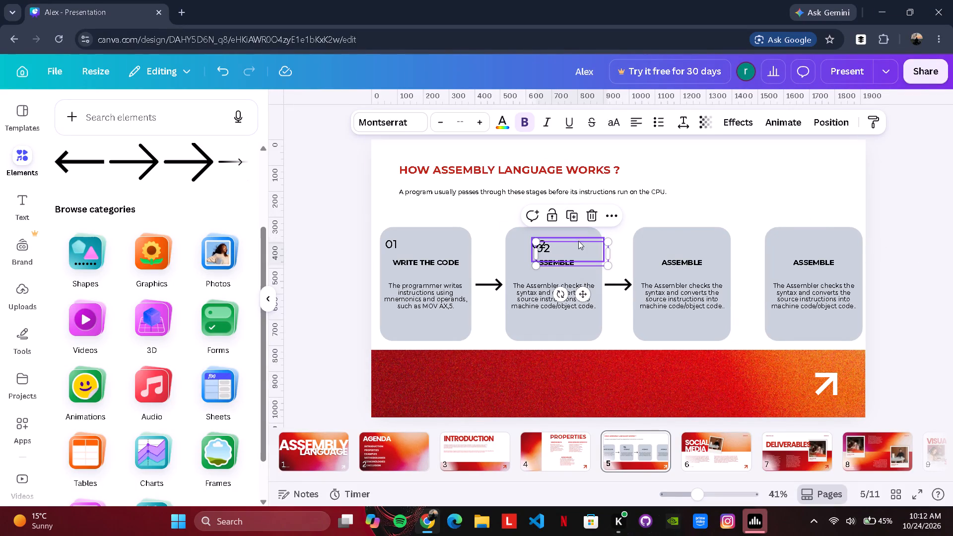
right_drag(576, 250, 653, 244)
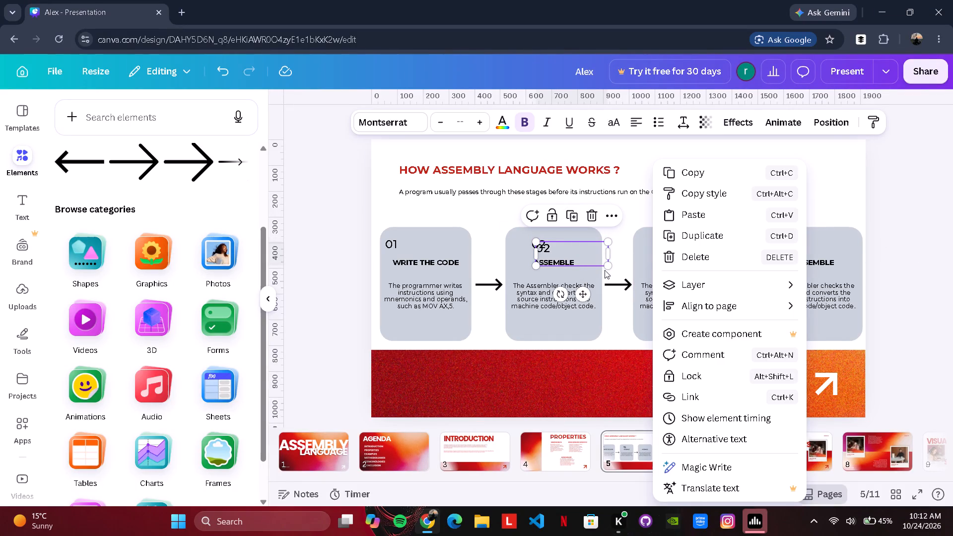
click(616, 274)
right_drag(582, 255, 608, 251)
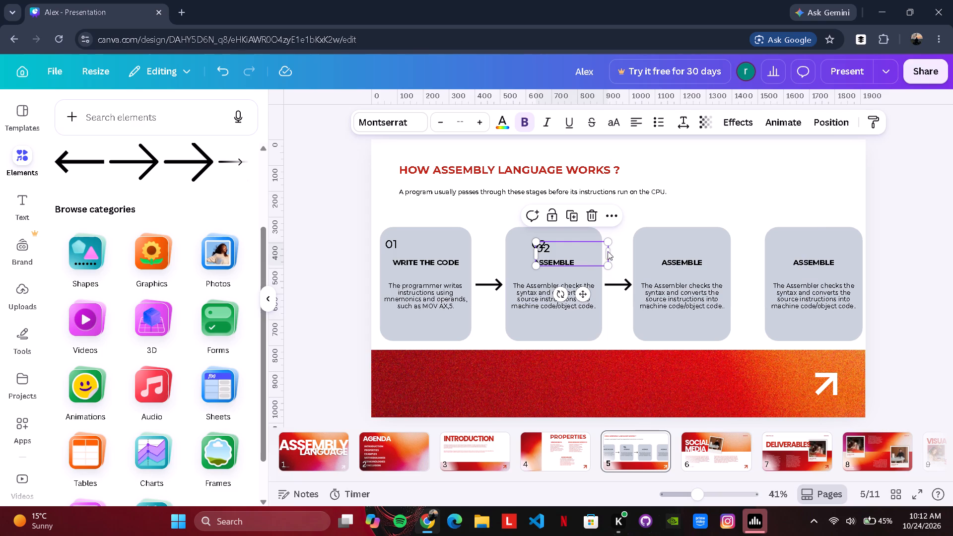
right_drag(608, 251, 627, 251)
click(583, 297)
drag(583, 297, 689, 288)
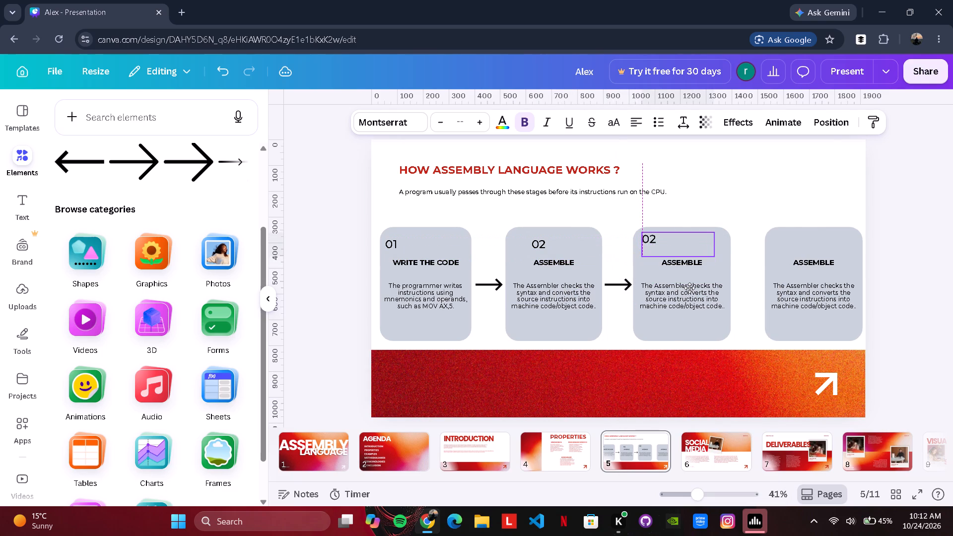
drag(689, 288, 688, 290)
Move the second card's 02 label into the card's upper-left corner, level with the other numbers.
drag(535, 249, 520, 250)
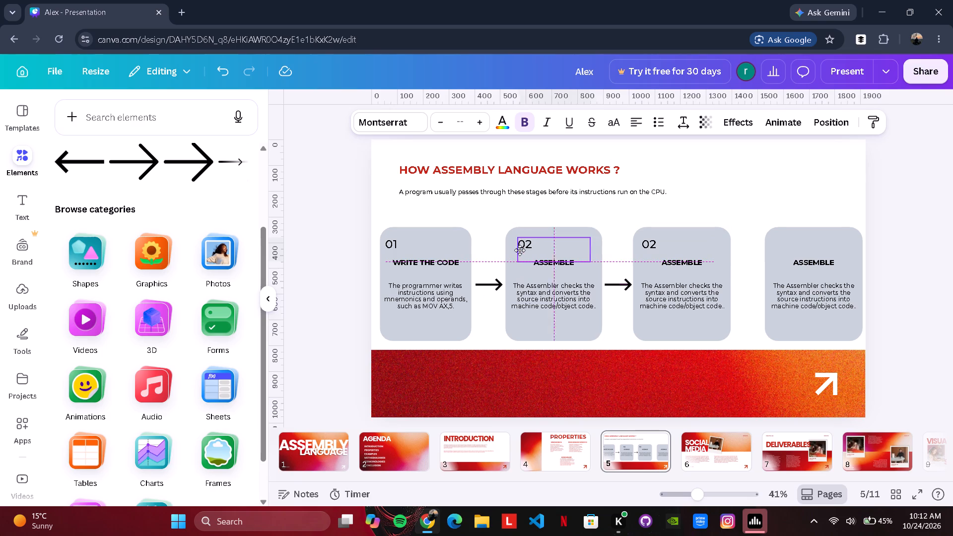
drag(520, 250, 513, 250)
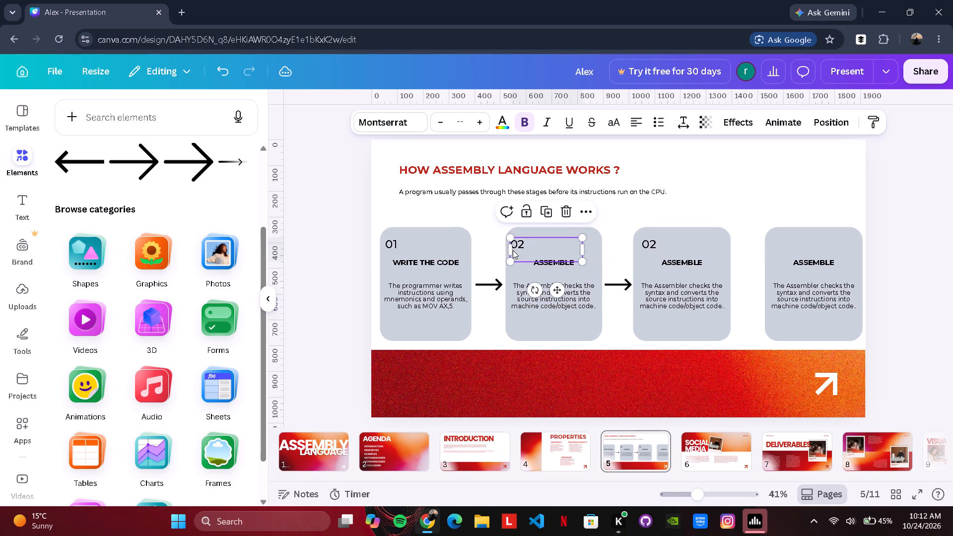
click(481, 252)
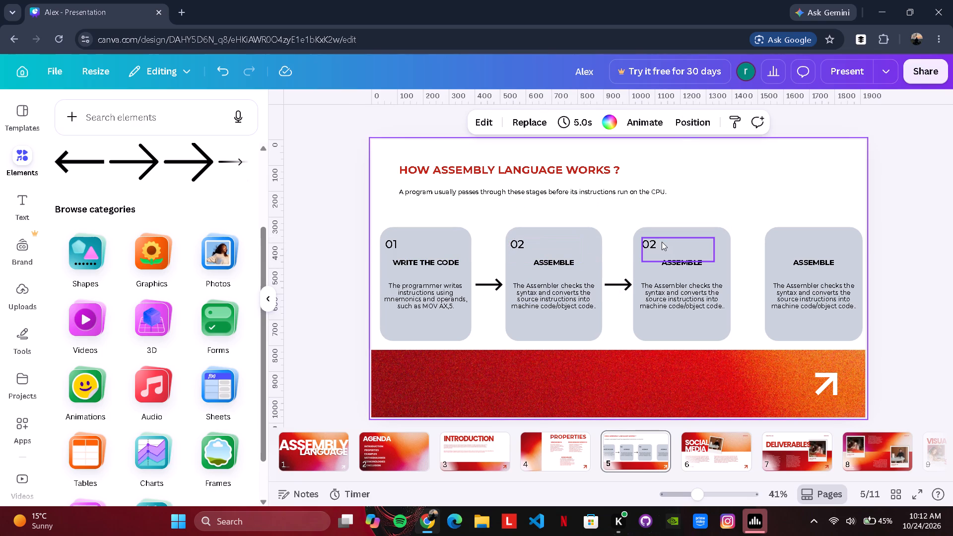
Shift the third card's number label closer to the card's left edge and change it to 03.
click(662, 242)
click(660, 243)
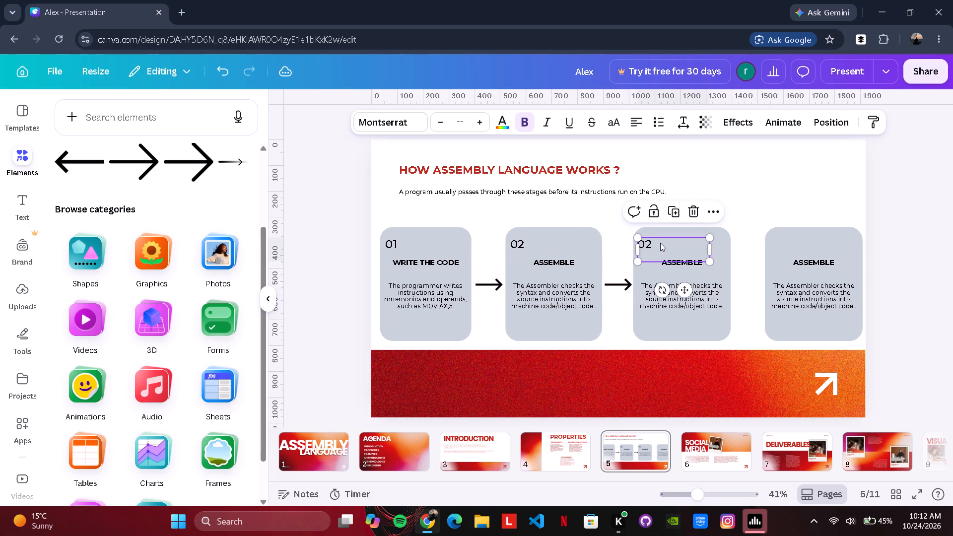
click(660, 243)
key(BackSpace)
key(3)
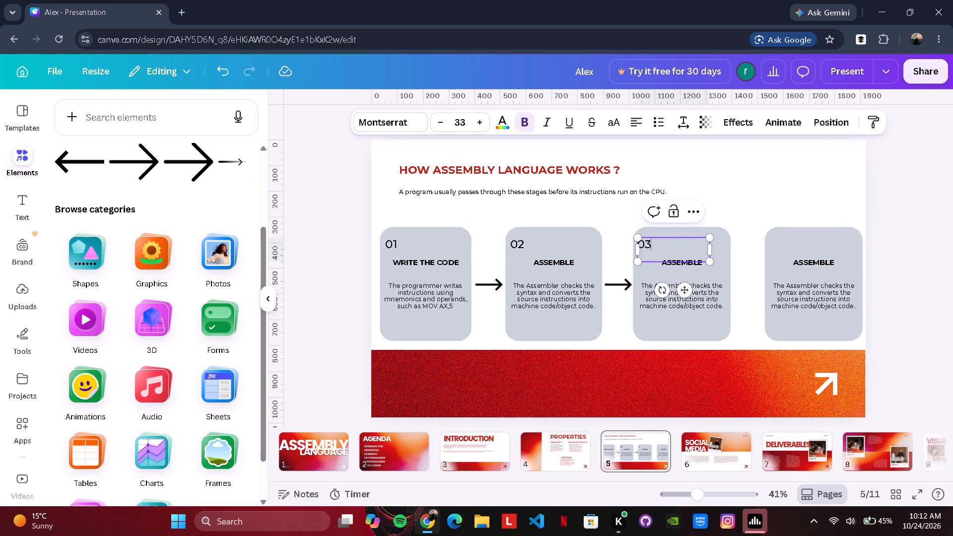
click(744, 175)
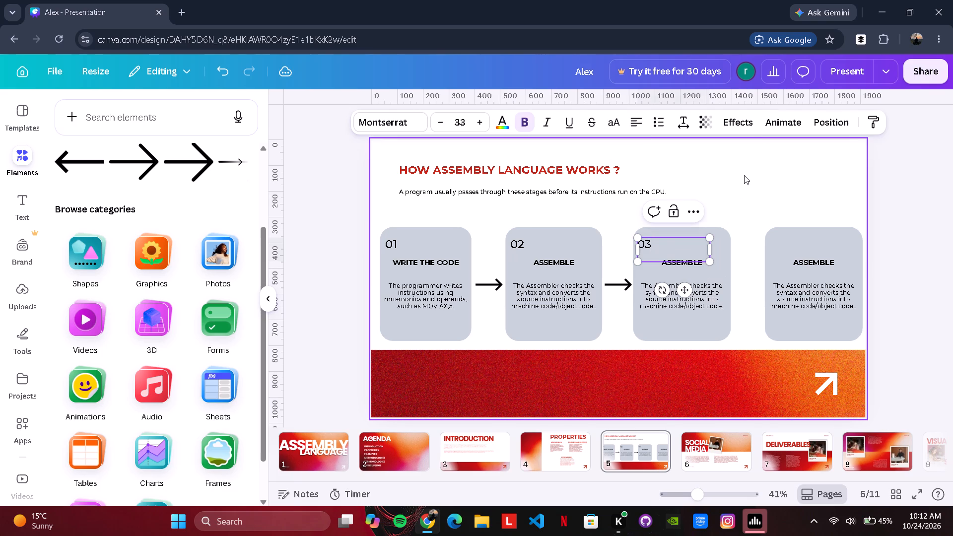
Replace the third card's heading with LINK AND LOAD.
click(692, 261)
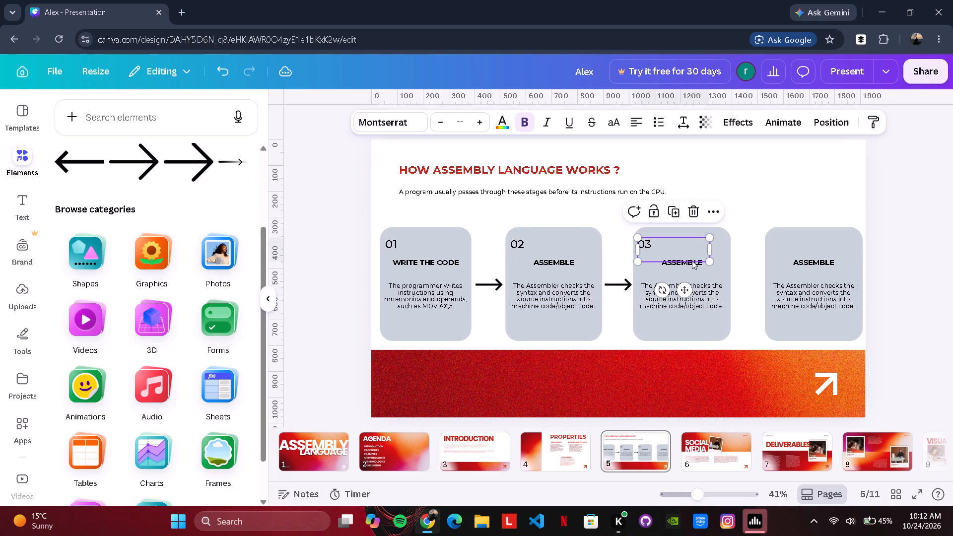
click(696, 264)
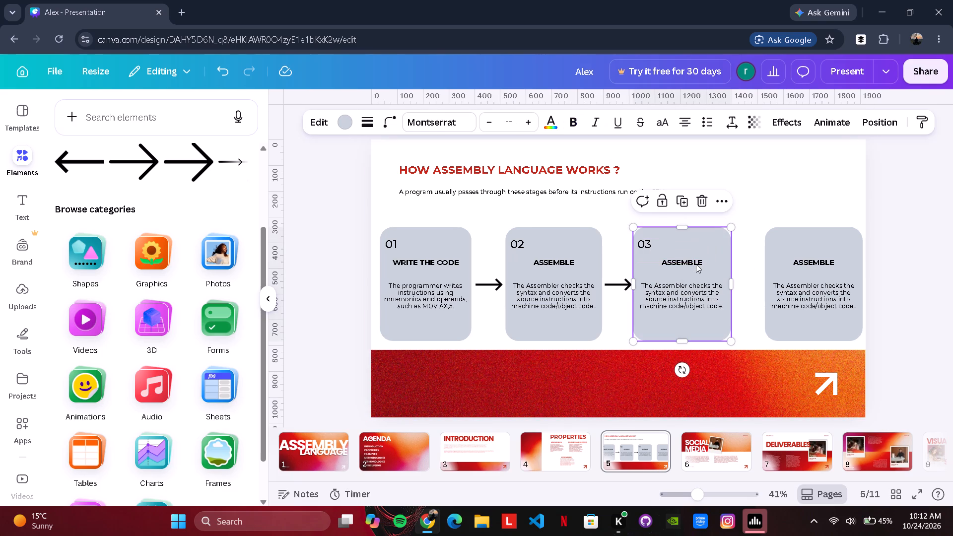
click(696, 264)
click(704, 263)
key(BackSpace)
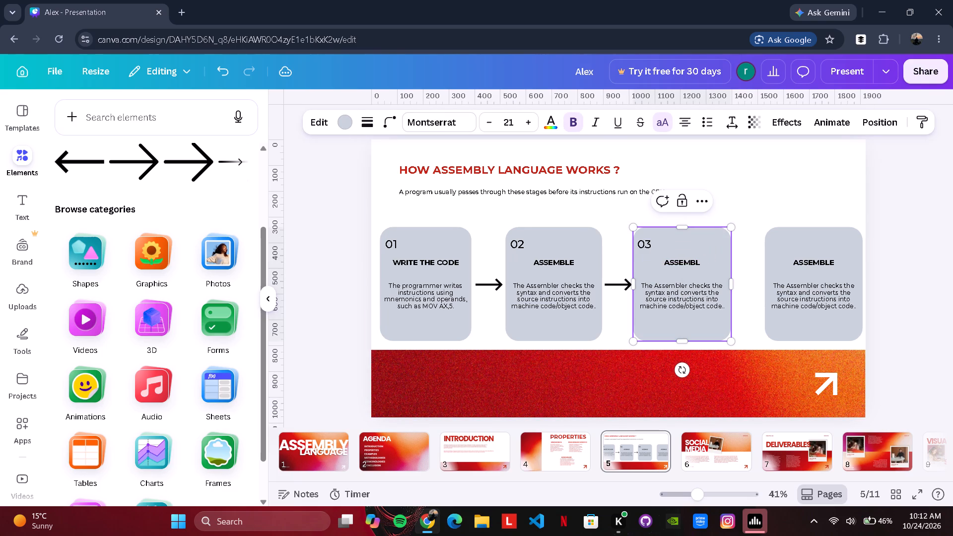
key(BackSpace)
key(BackSpace)
key(BackSpace)
key(BackSpace)
key(BackSpace)
key(BackSpace)
key(BackSpace)
text(link and load)
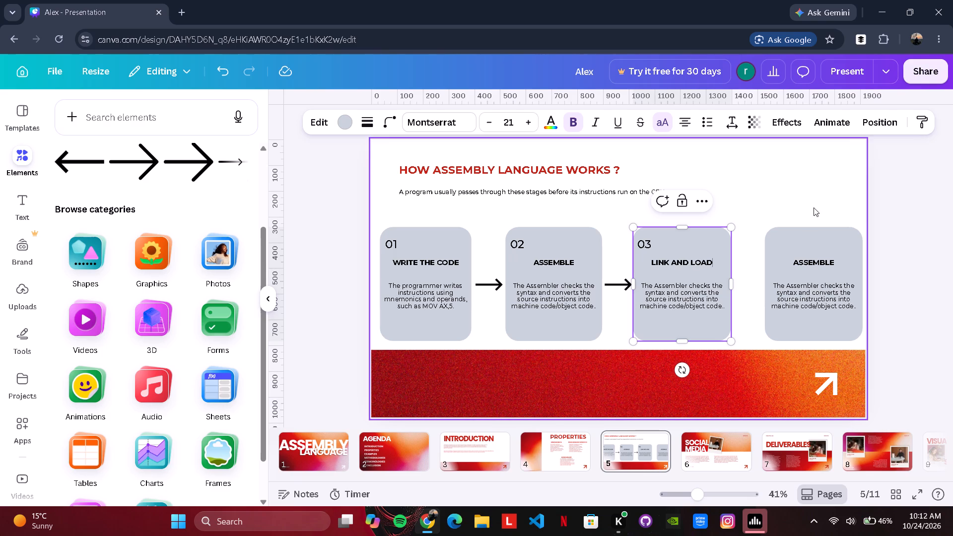
click(797, 174)
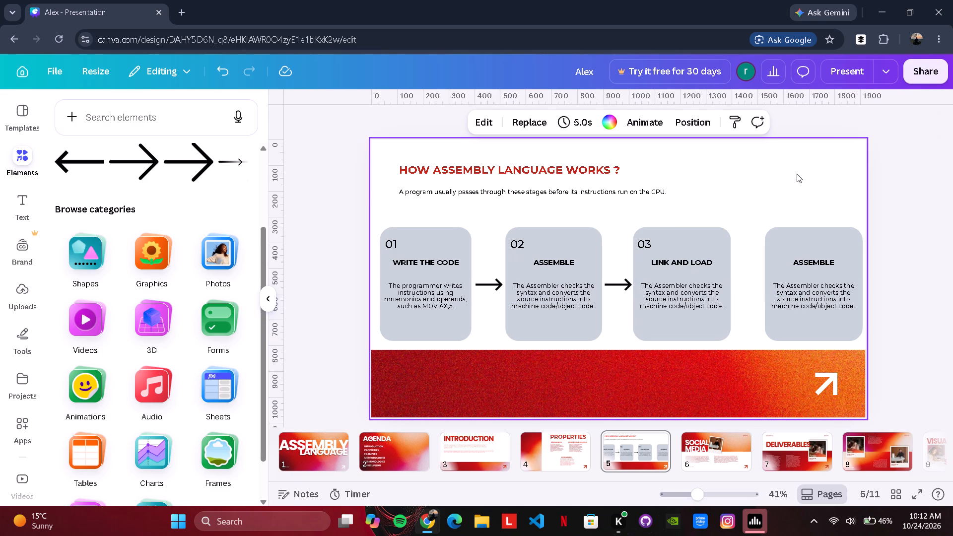
Replace the description on the LINK AND LOAD card with "If needed,a linker combines program parts".
click(687, 296)
click(676, 300)
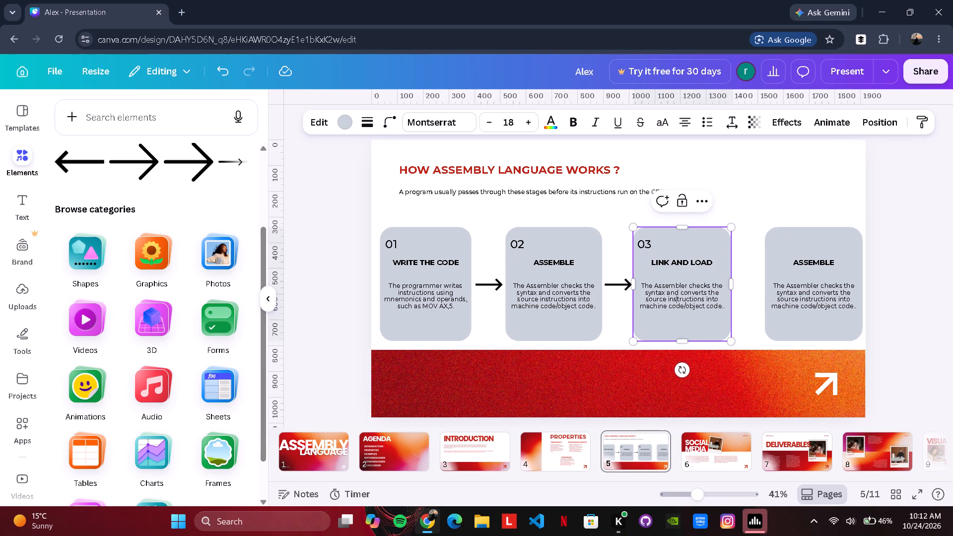
click(724, 305)
drag(724, 305, 640, 288)
key(BackSpace)
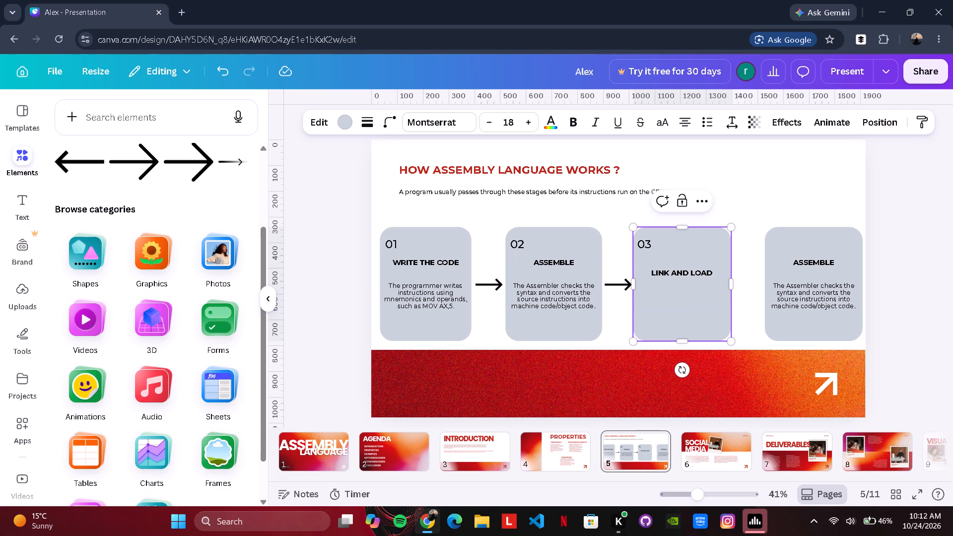
text(If)
key(space)
text(needed)
key(comma)
text(a linker)
key(space)
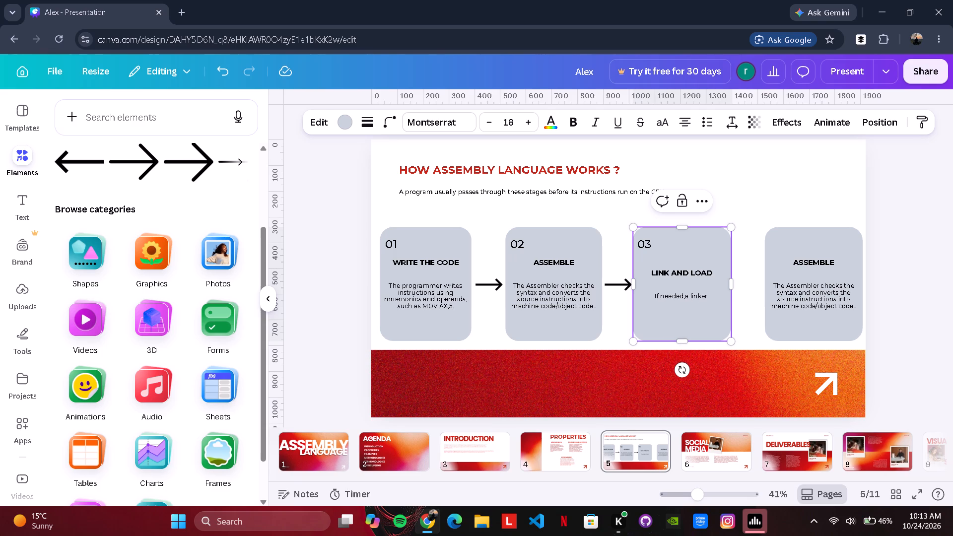
text(combines)
key(space)
text(program)
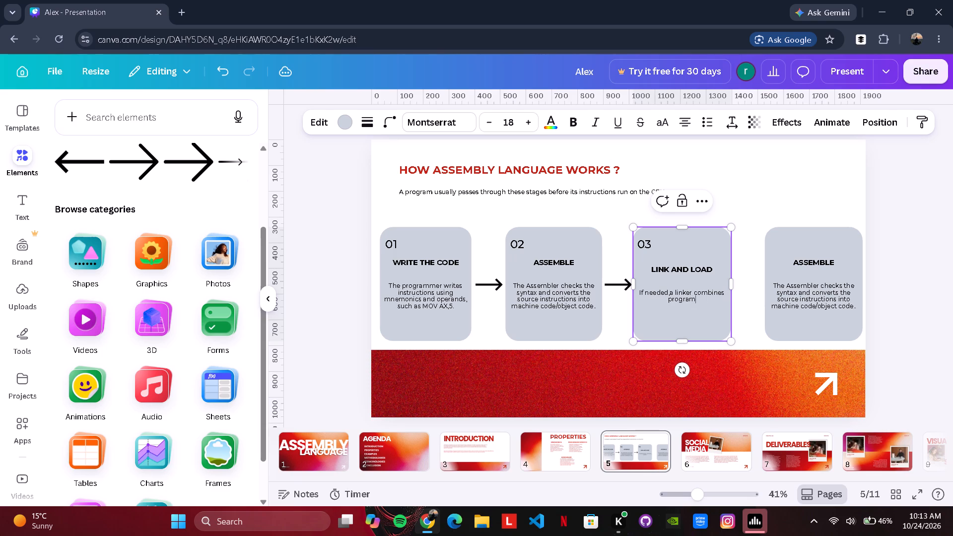
key(space)
text(parts)
Extend the LINK AND LOAD card's description with ";the loader places the program into memory.".
text(;the loader)
text(pl)
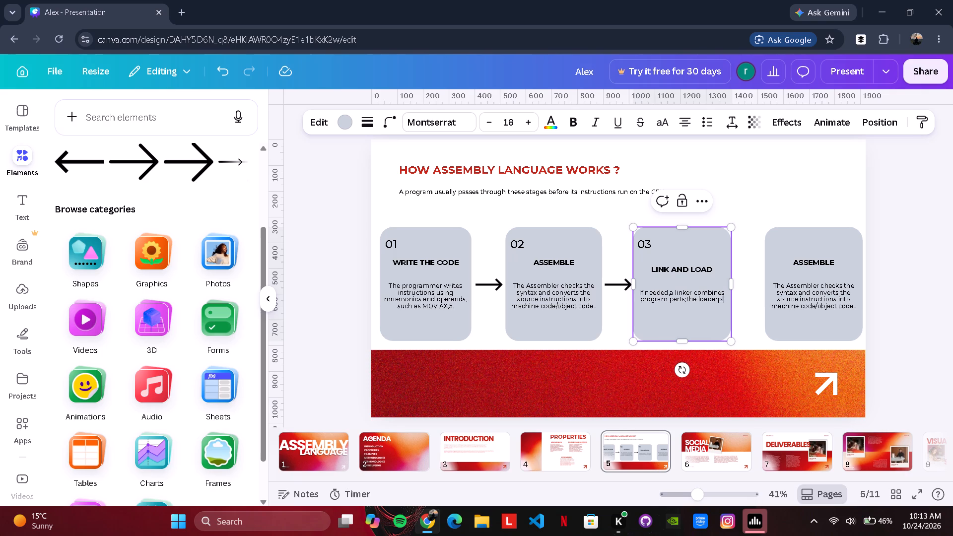
key(BackSpace)
key(BackSpace)
key(space)
text(places)
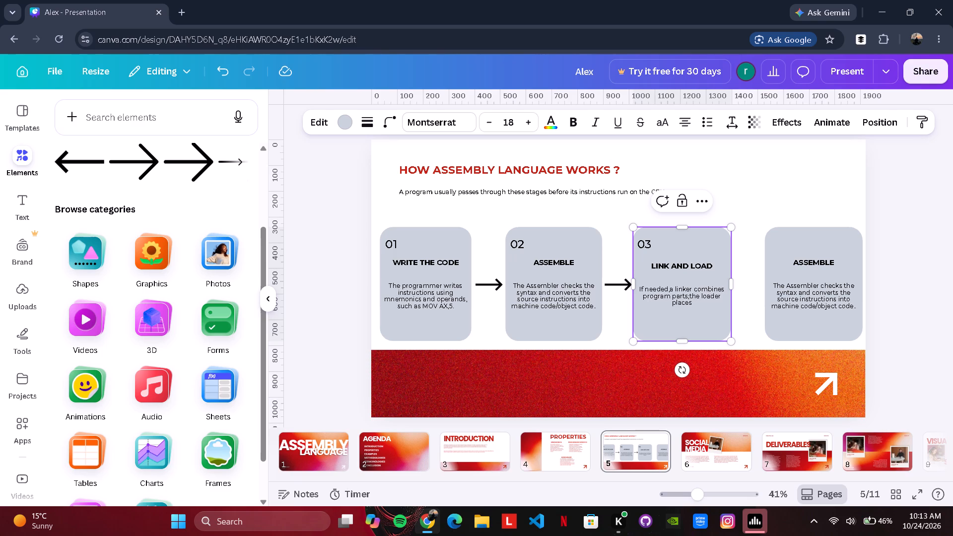
key(space)
text(the)
key(space)
text(program)
key(space)
text(into memory)
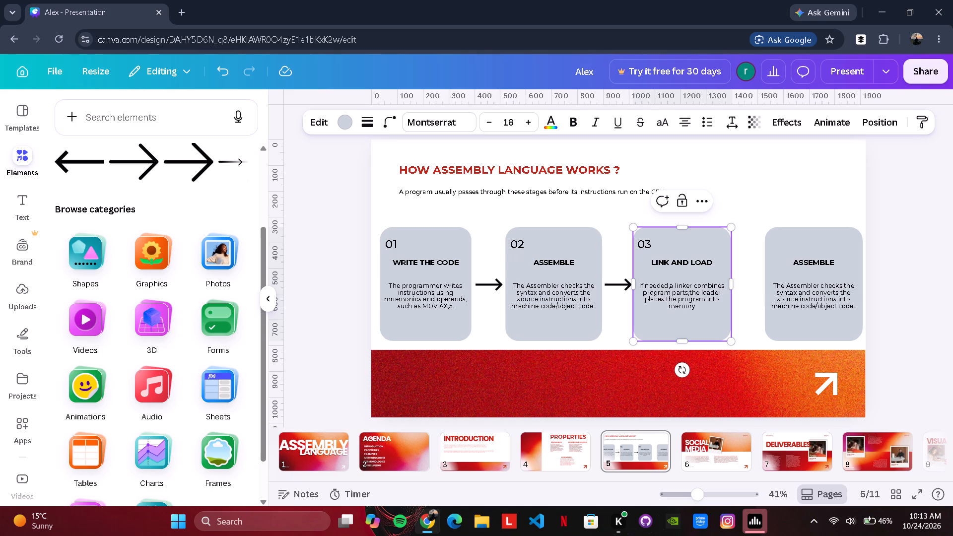
key(period)
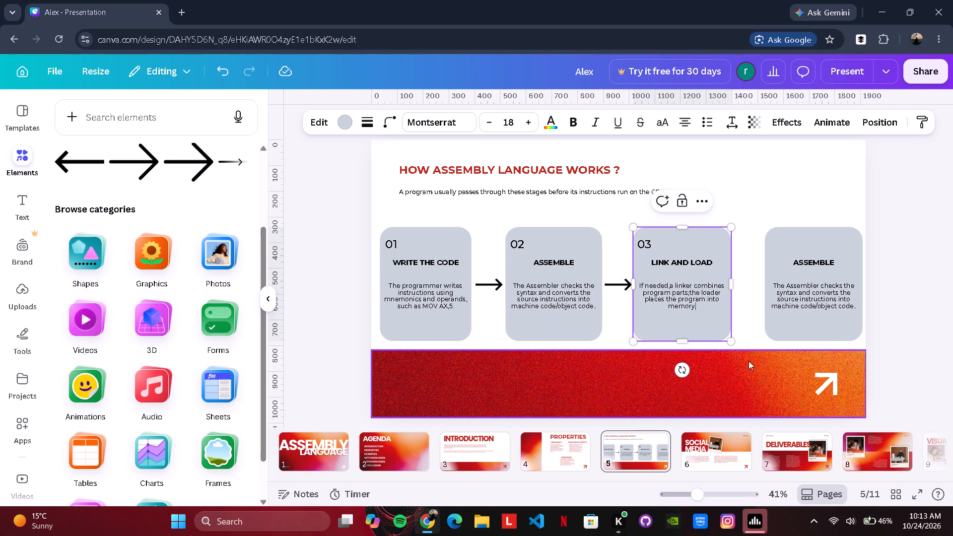
click(790, 191)
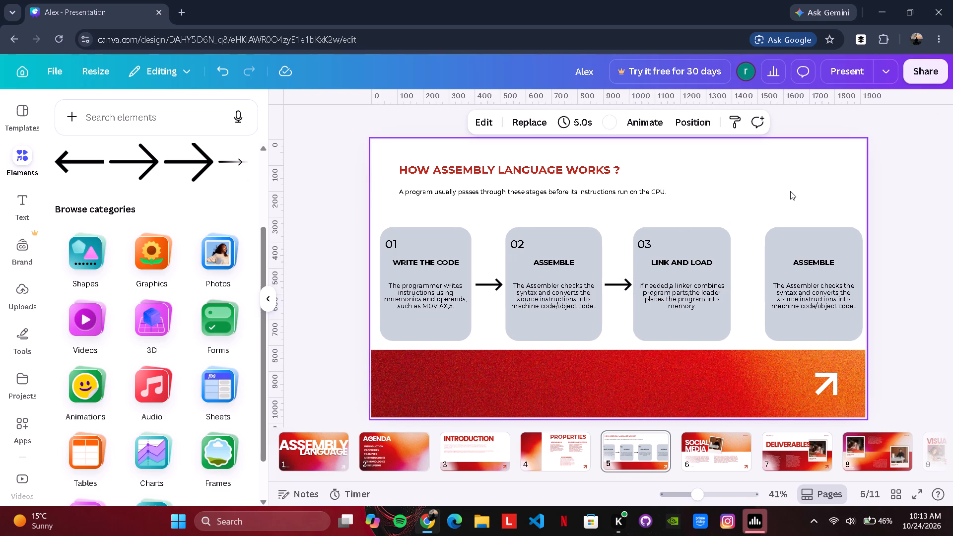
Duplicate the arrow between the second and third cards and place the copy between the third and fourth cards.
click(618, 286)
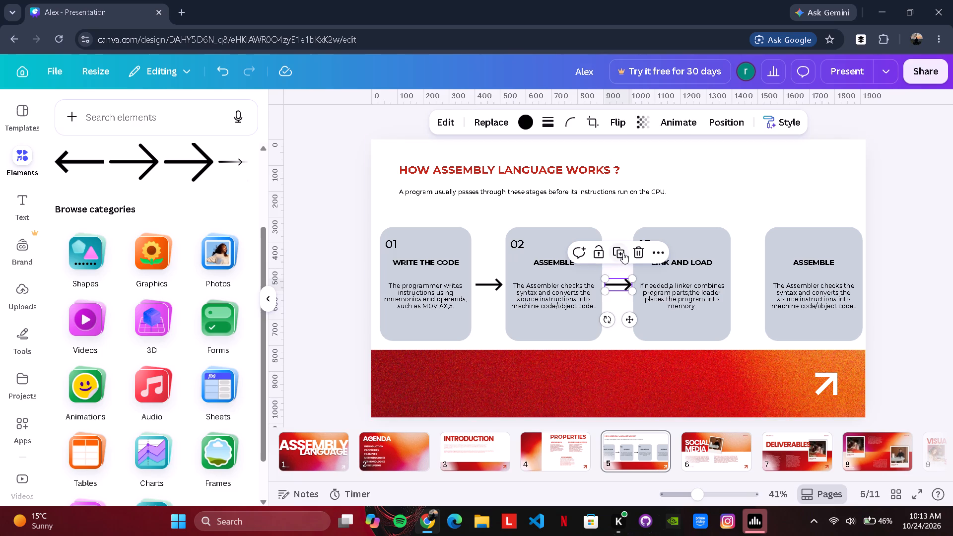
click(621, 252)
drag(627, 289, 663, 289)
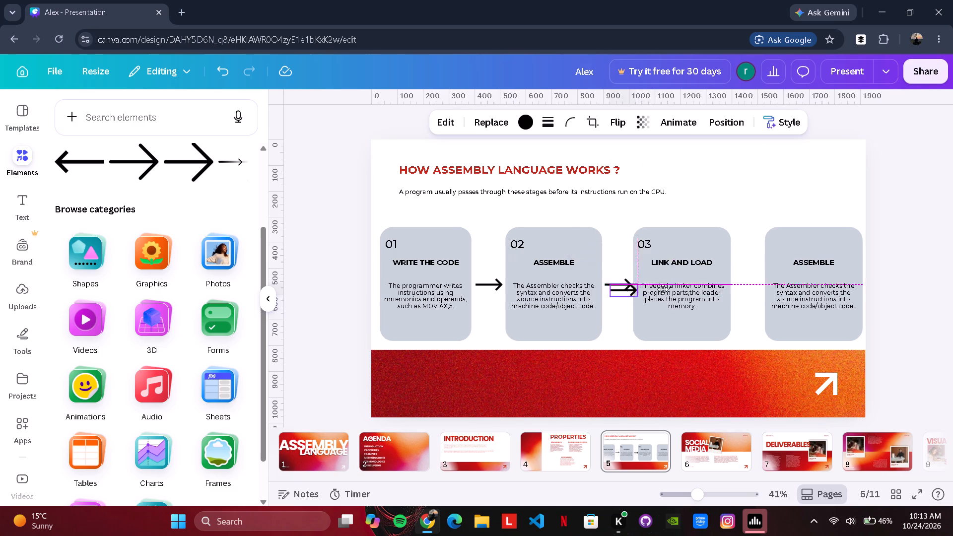
drag(663, 289, 760, 287)
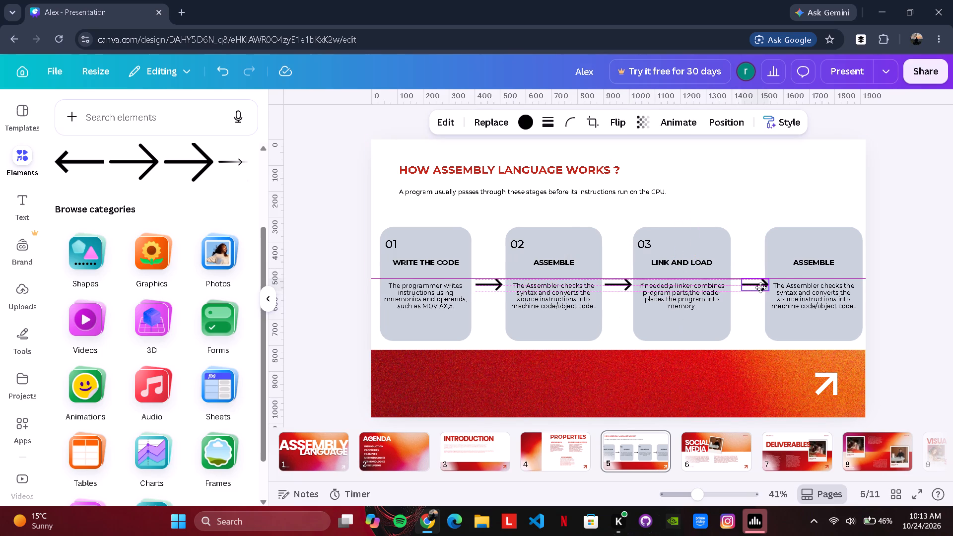
drag(760, 287, 753, 283)
click(776, 179)
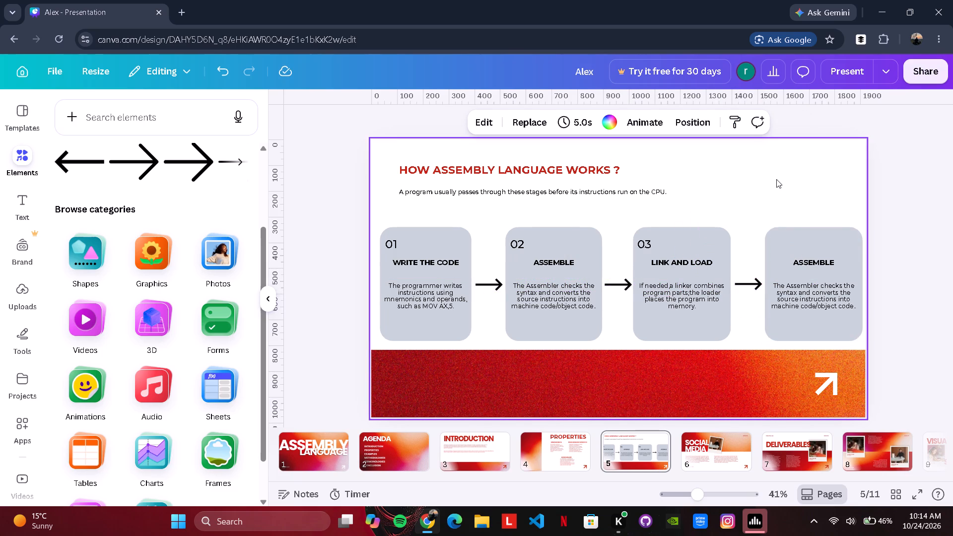
Duplicate the third card's number label into the fourth card's upper-left corner, level with the others, and change it to 04.
click(647, 246)
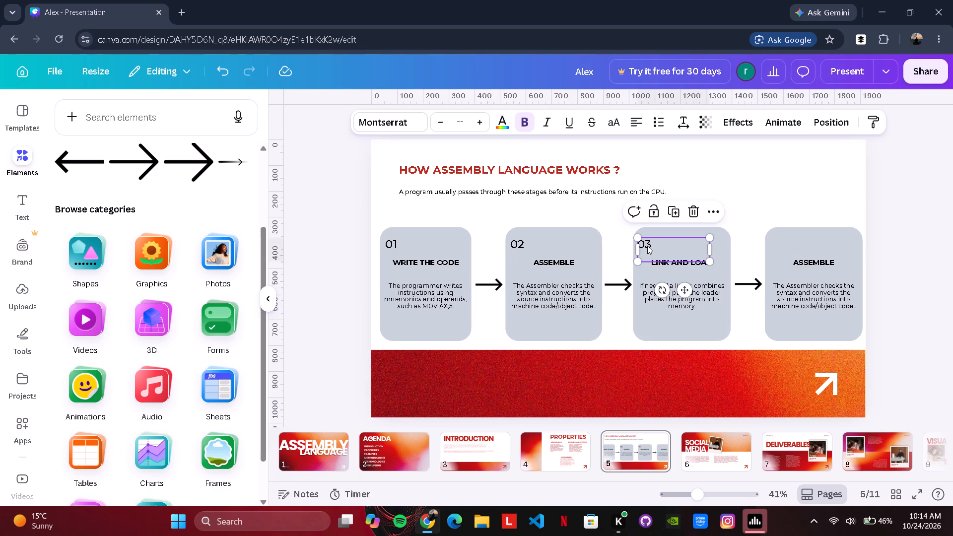
click(674, 218)
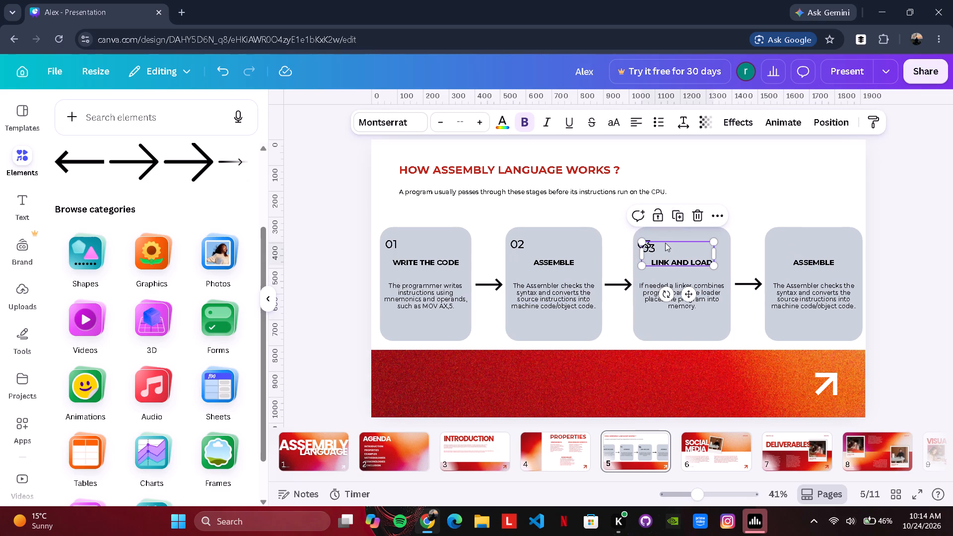
drag(665, 243, 795, 237)
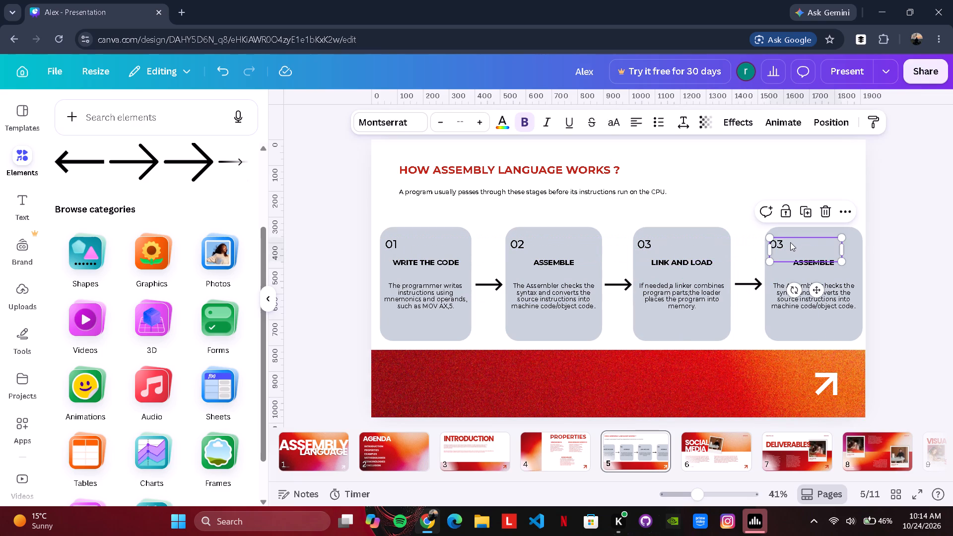
click(790, 242)
click(790, 242)
click(790, 242)
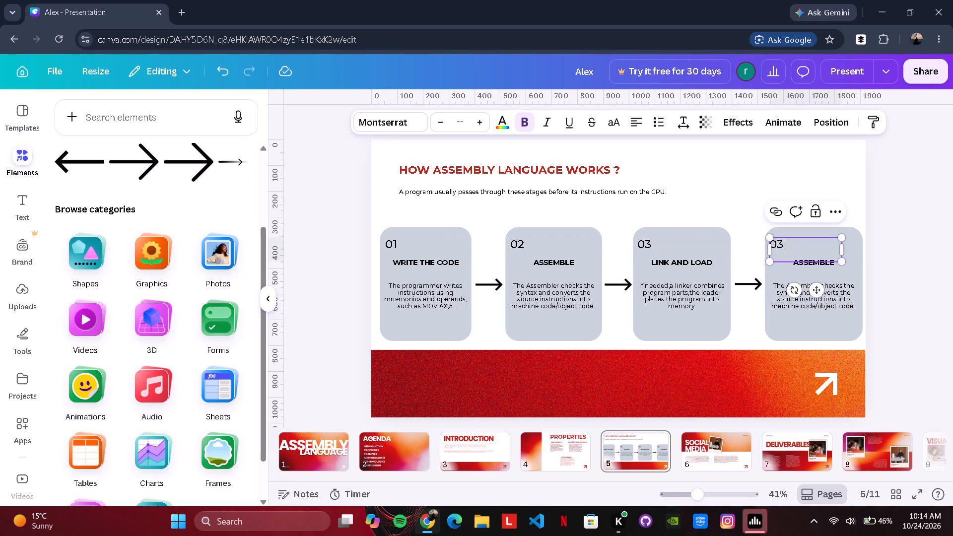
key(BackSpace)
key(4)
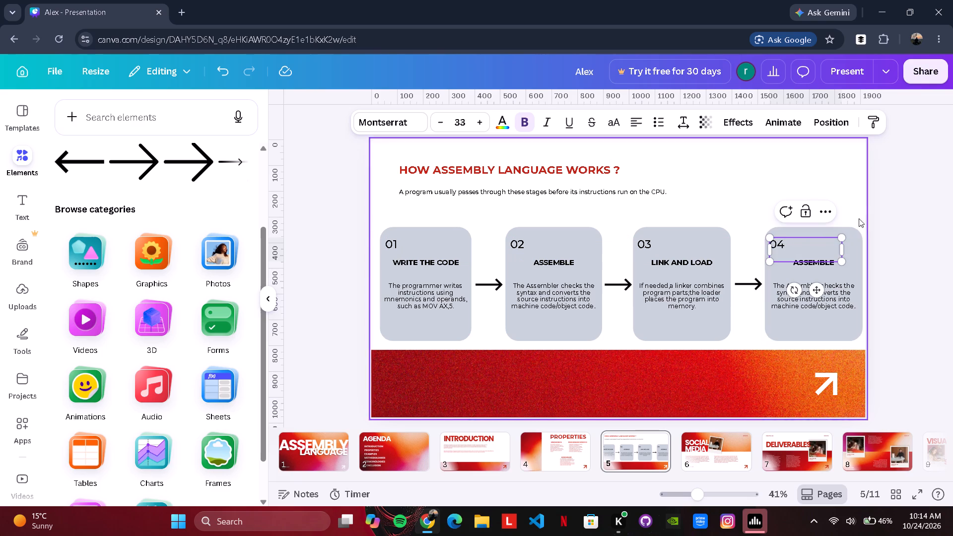
click(847, 201)
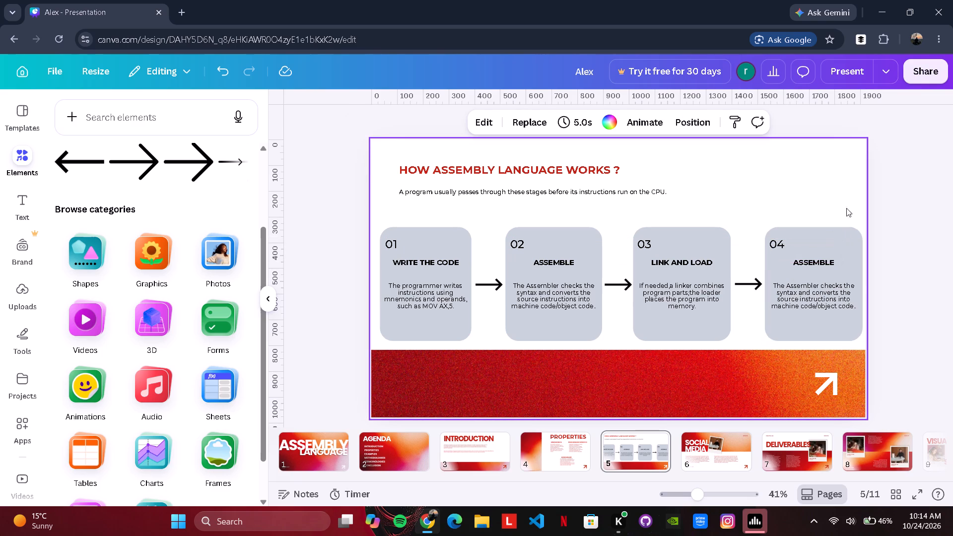
Replace the fourth card's heading with EXECUTE.
click(830, 261)
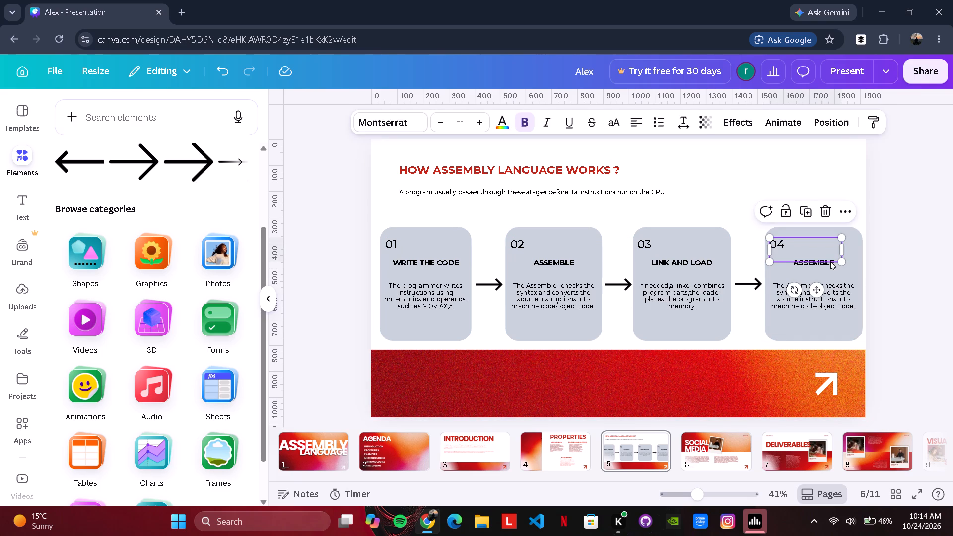
click(830, 261)
click(834, 266)
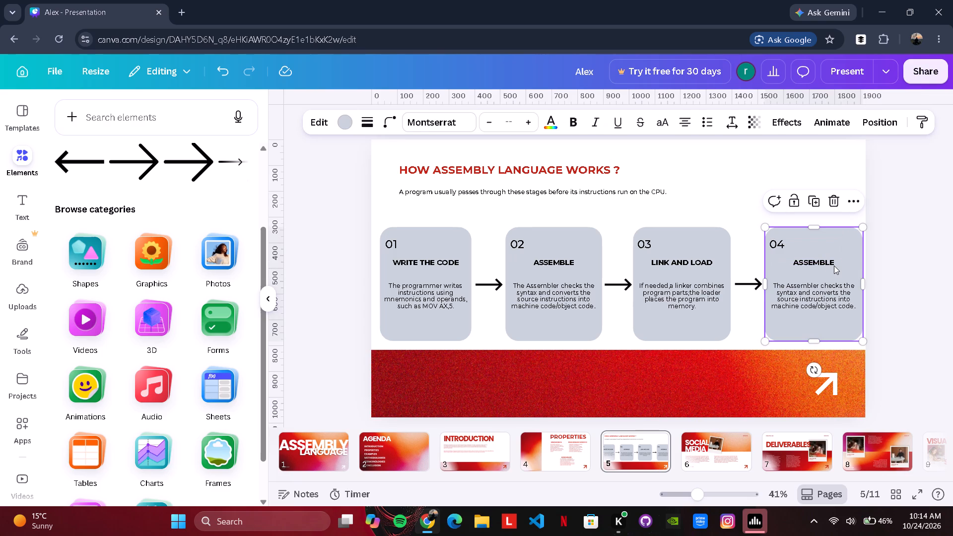
click(834, 266)
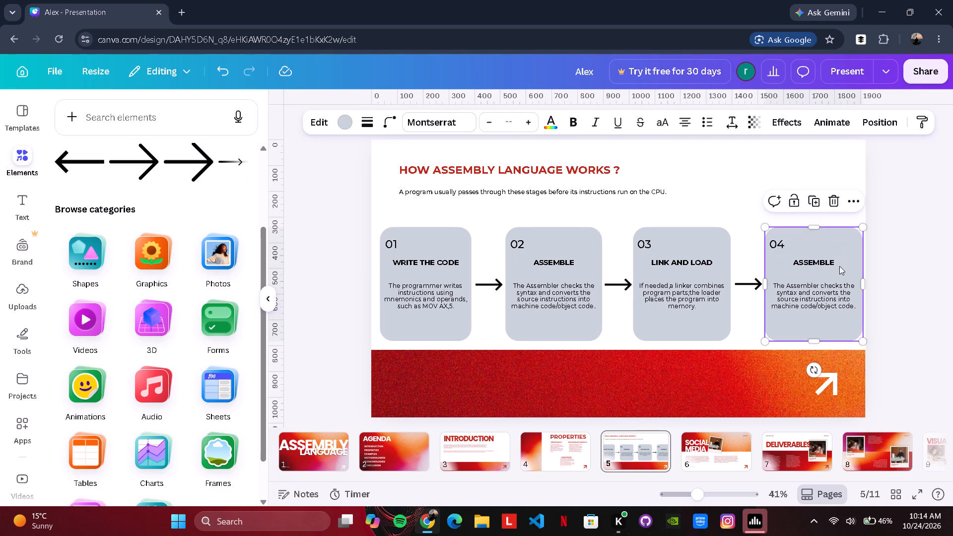
click(839, 266)
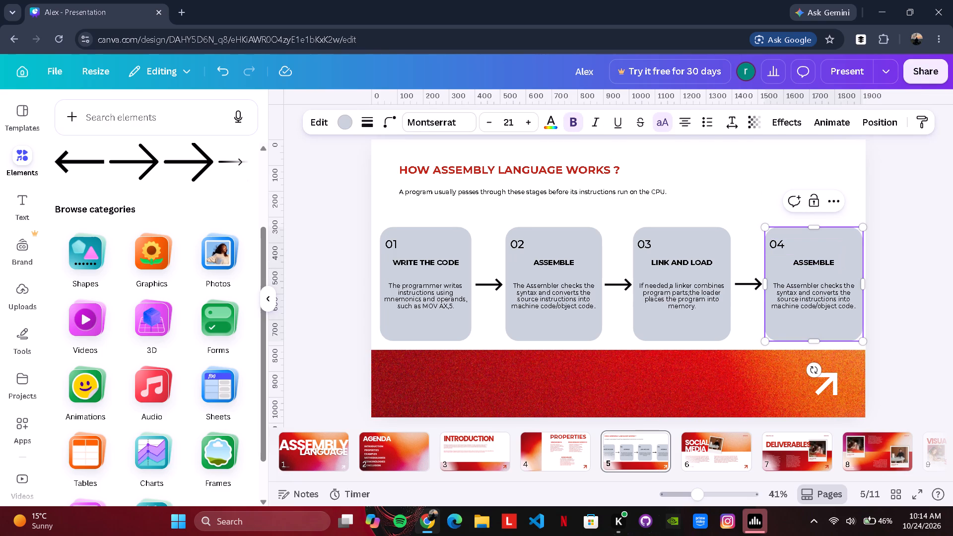
key(ctrl+BackSpace)
text(execute)
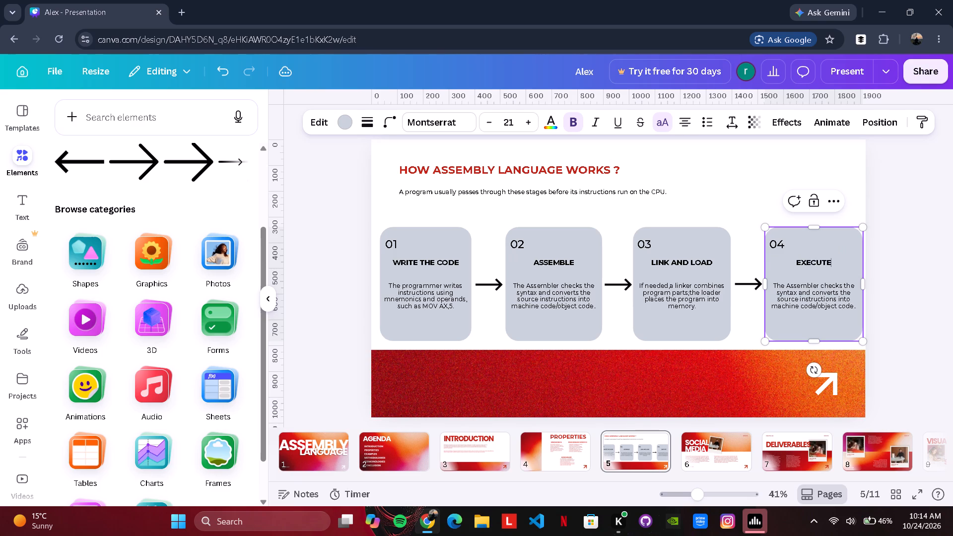
Replace the fourth card's description below the EXECUTE heading with "The CPU fetches".
drag(856, 305, 790, 301)
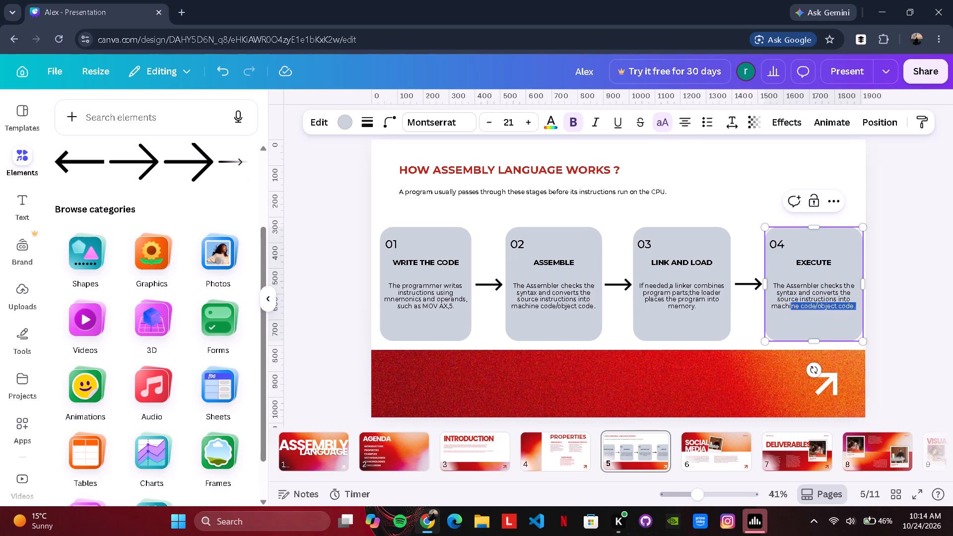
drag(790, 301, 776, 285)
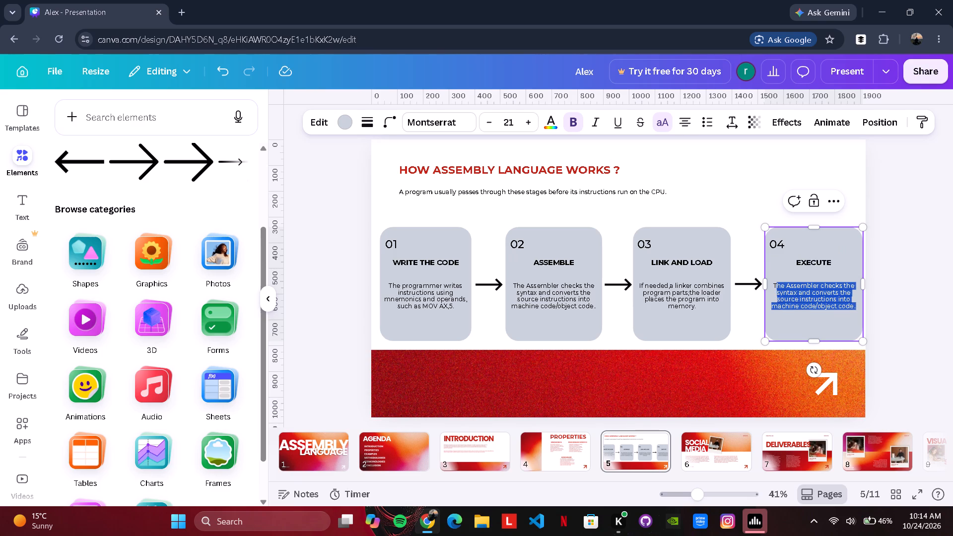
drag(776, 285, 777, 281)
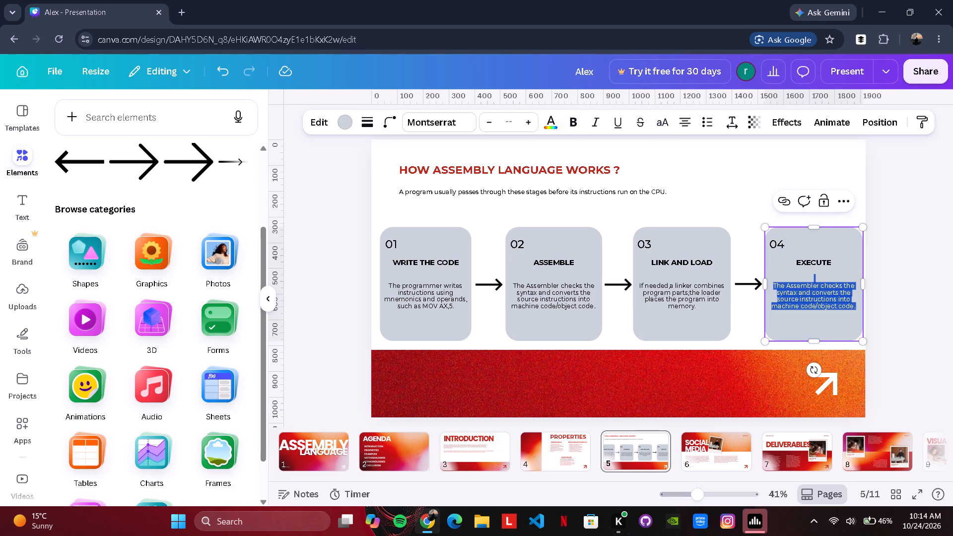
key(BackSpace)
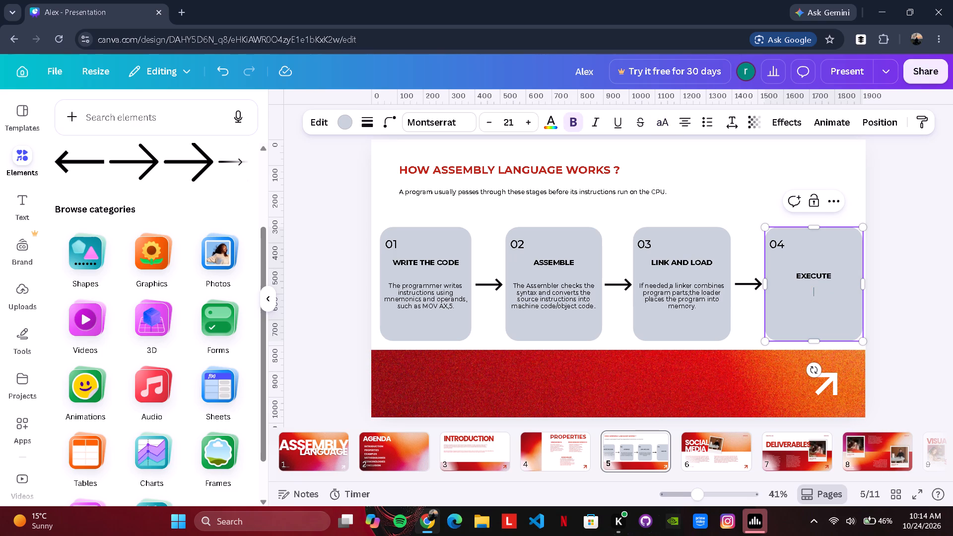
text(The)
key(space)
text(CPU)
text(fetches)
key(Left)
key(Left)
key(Left)
key(Left)
key(Left)
key(Left)
key(Left)
key(space)
key(Right)
key(Right)
key(Right)
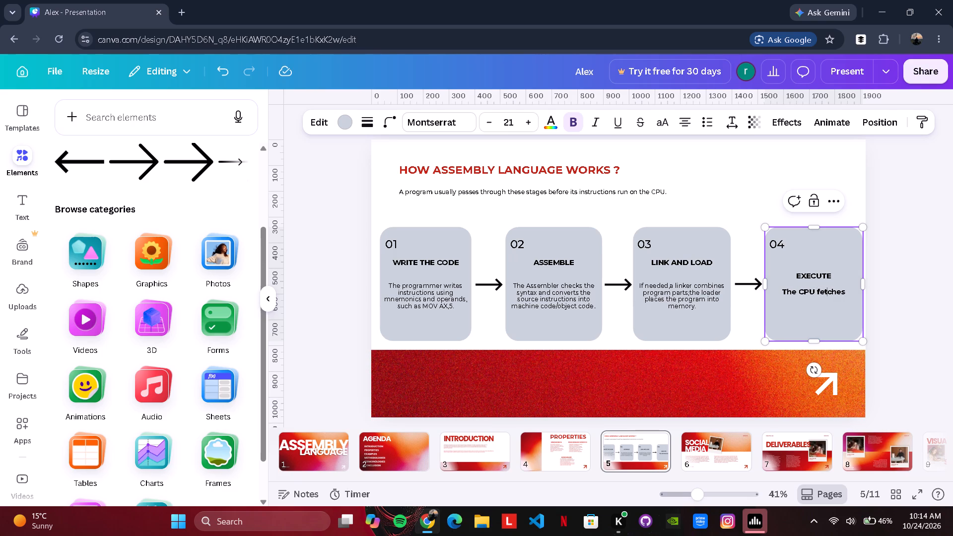
key(Right)
key(Right)
key(Right)
key(Right)
Extend the EXECUTE card's description with ",decodes and executes machine instructions".
text(,decodes)
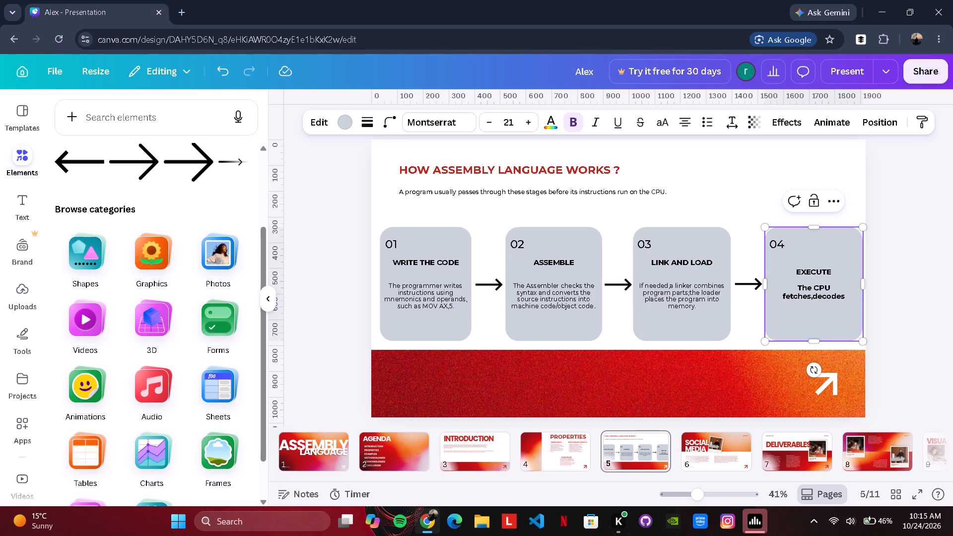
key(space)
text(and executes)
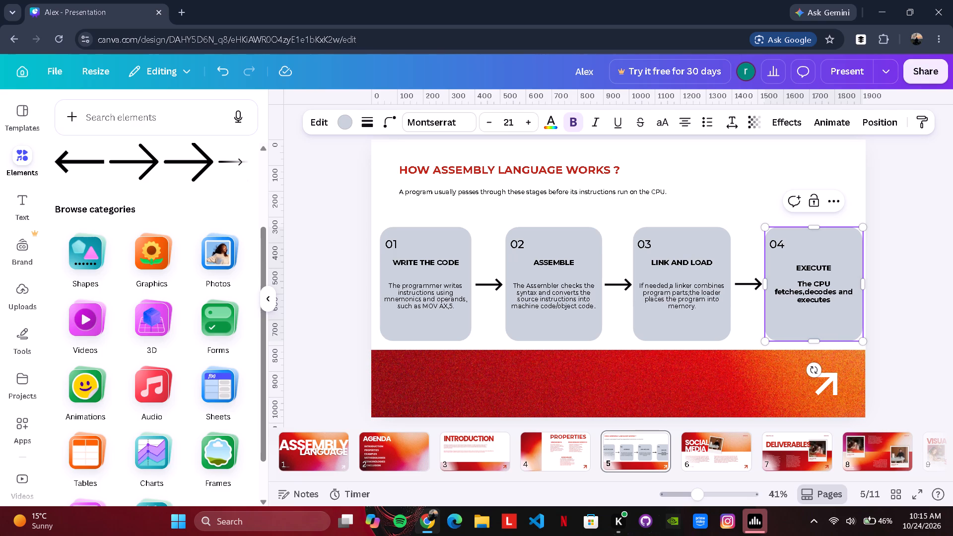
key(s)
key(BackSpace)
key(space)
text(machine)
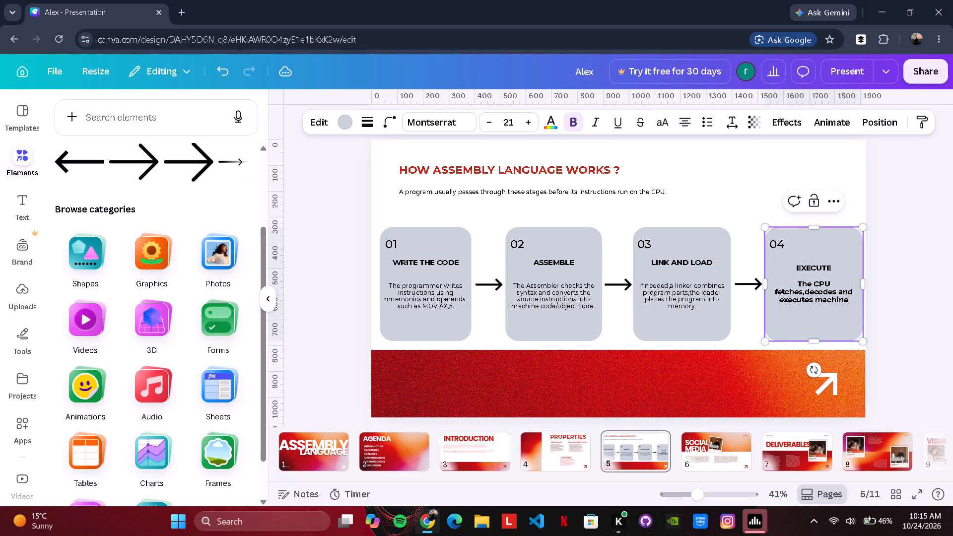
key(space)
text(instructions)
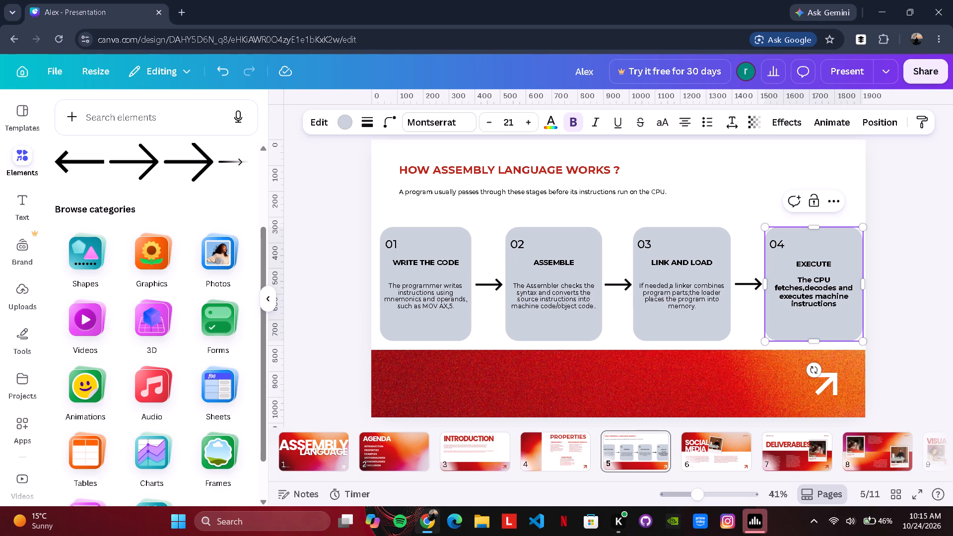
Finish the EXECUTE card's description with "to perform the required task.".
key(space)
text(to)
key(space)
text(perform)
key(space)
text(the requi)
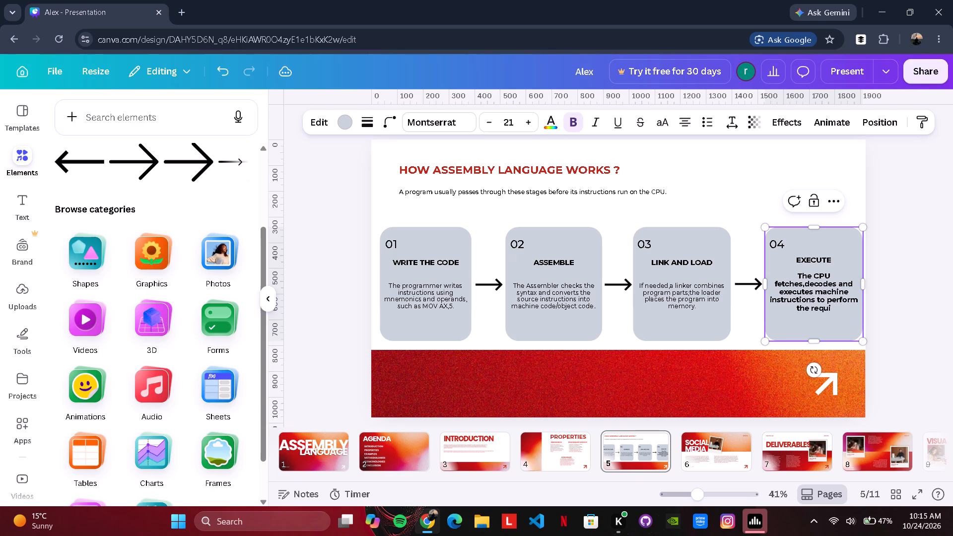
text(ered)
key(Left)
key(Left)
key(Left)
key(BackSpace)
key(Right)
key(Right)
key(Right)
key(Right)
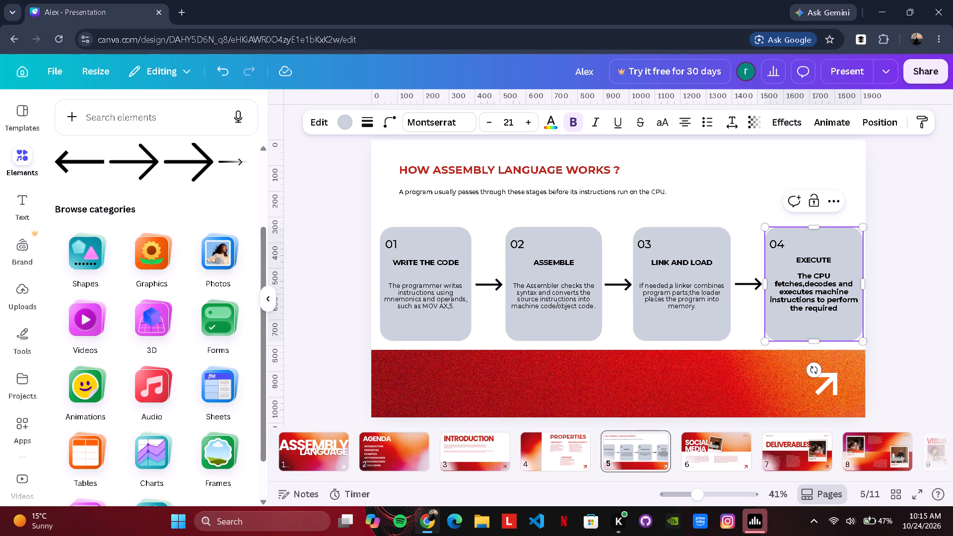
key(space)
text(task)
key(period)
Remove the bold formatting from the EXECUTE card's entire description, leaving the heading bold.
drag(850, 311, 783, 282)
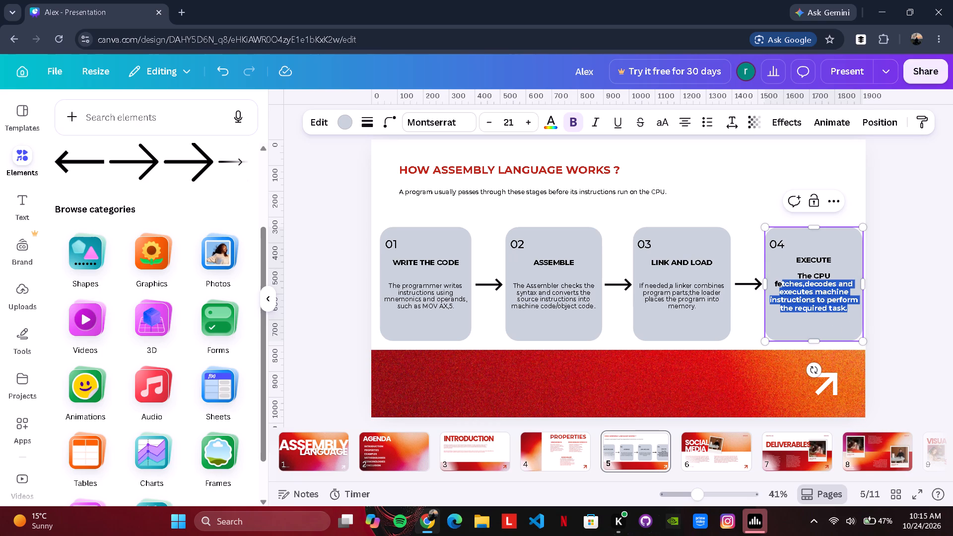
drag(783, 282, 784, 274)
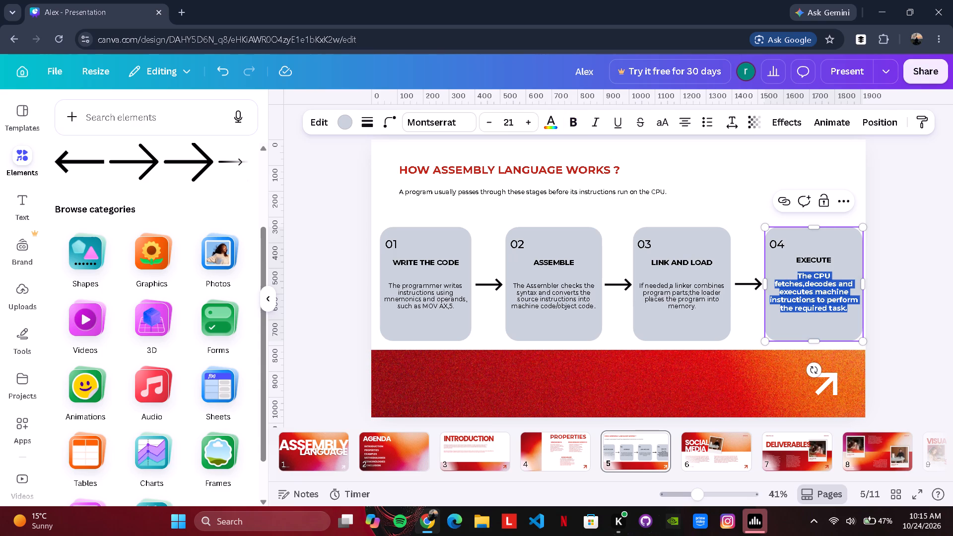
click(578, 126)
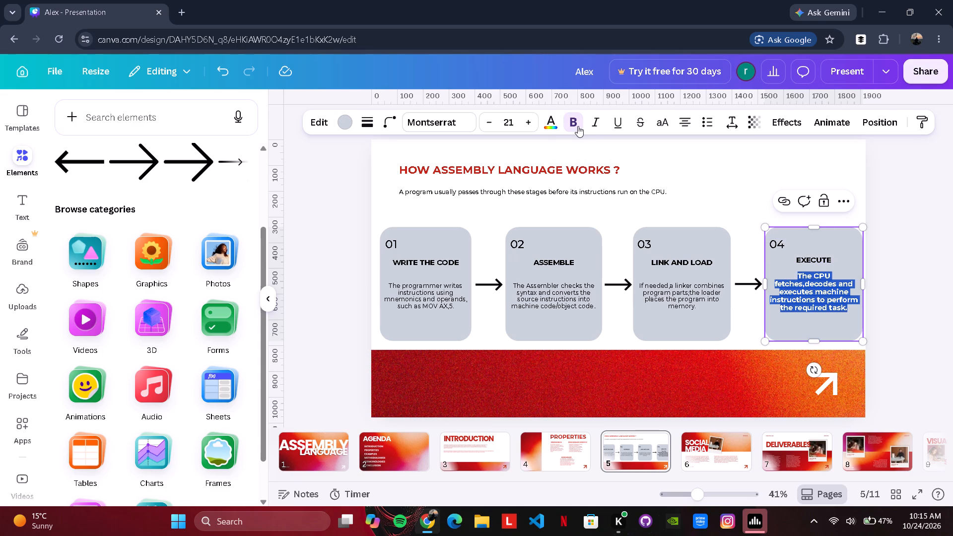
click(578, 126)
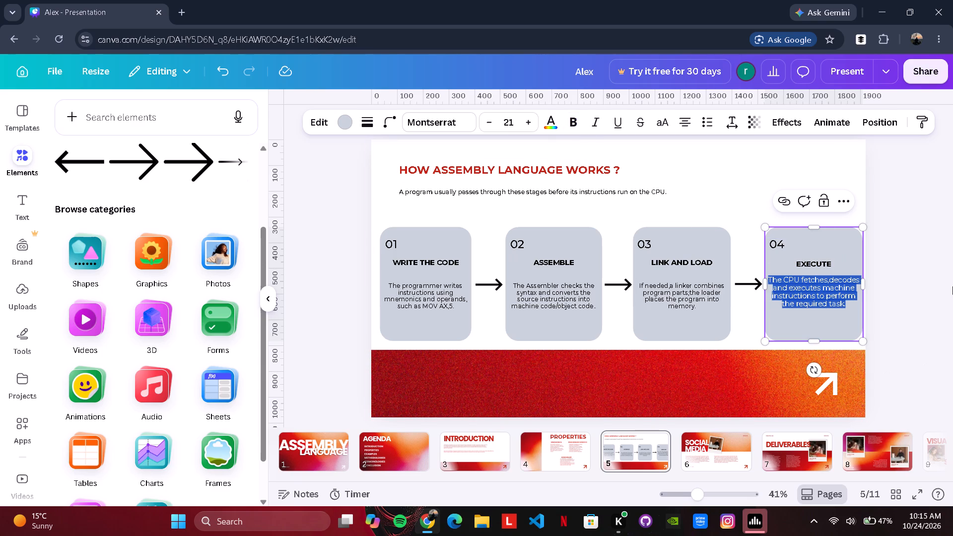
click(930, 269)
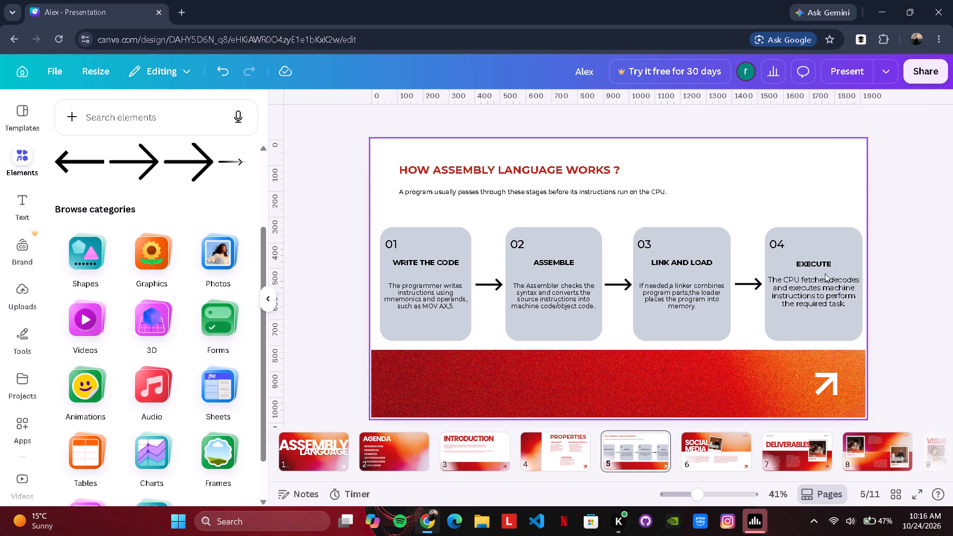
Insert a blank line between the EXECUTE heading and the description in the fourth card.
click(768, 278)
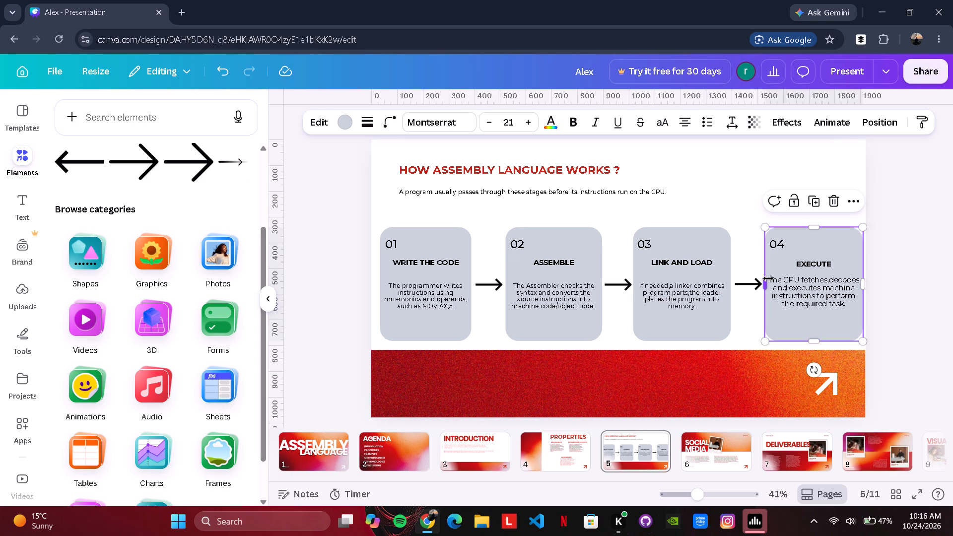
click(768, 278)
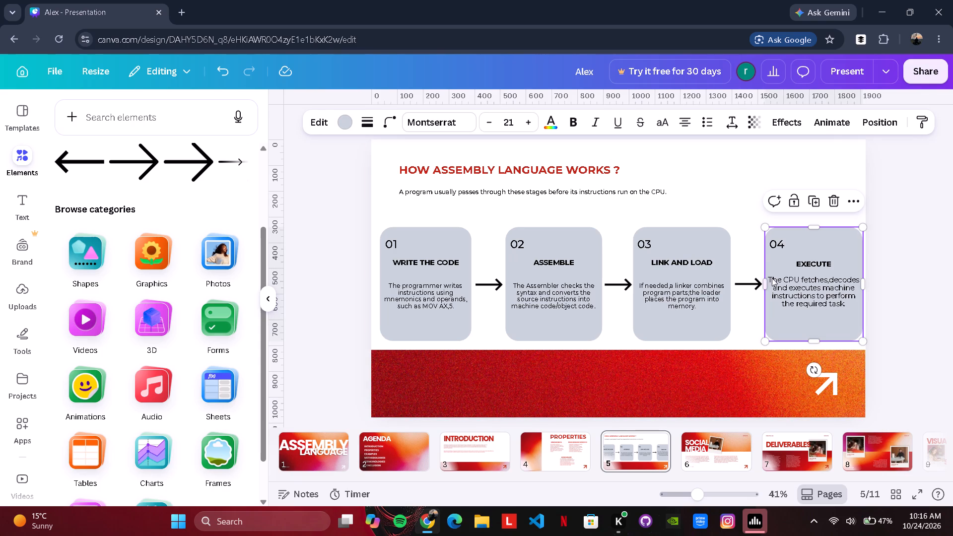
click(772, 278)
key(Left)
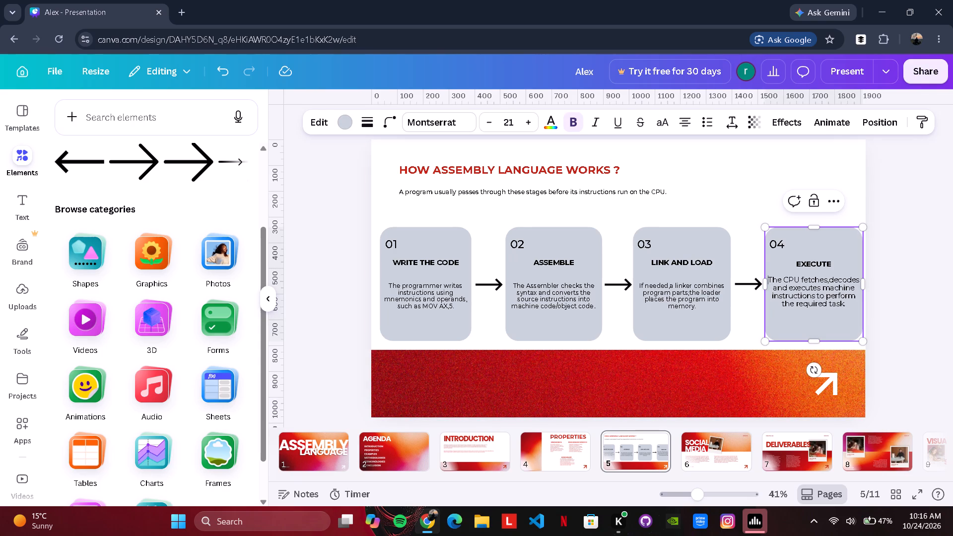
key(Return)
click(923, 268)
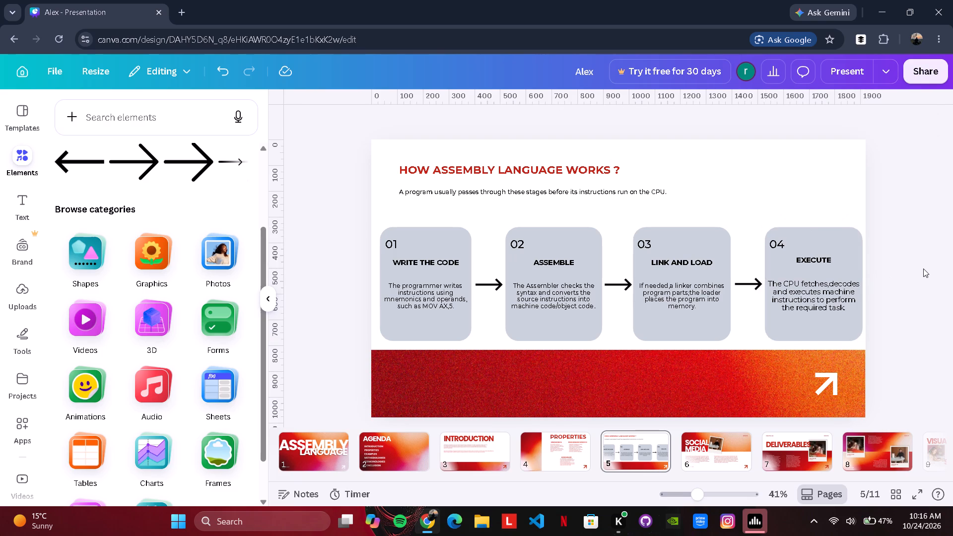
Reduce the font size of the EXECUTE card's description to 18, leaving the heading's size as it is.
right_click(771, 282)
click(771, 282)
click(766, 283)
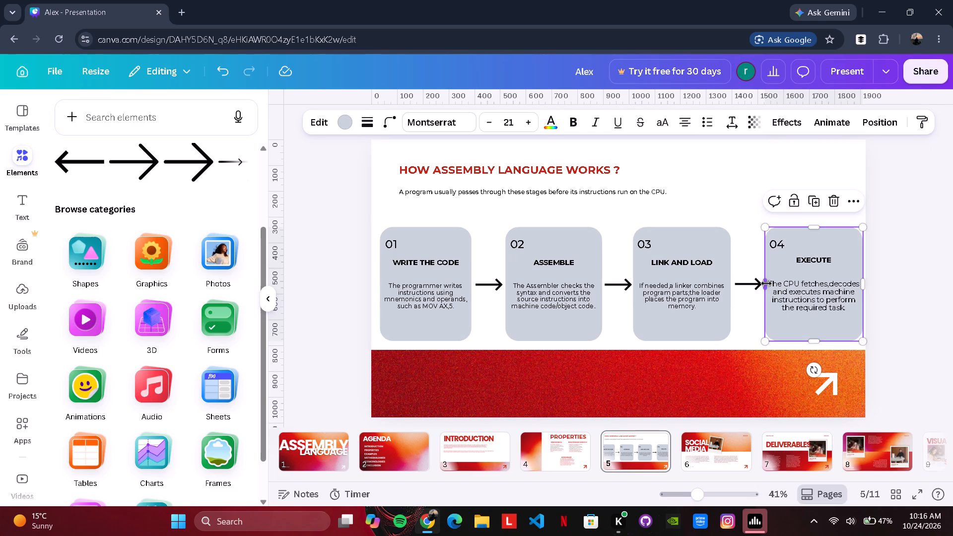
click(772, 284)
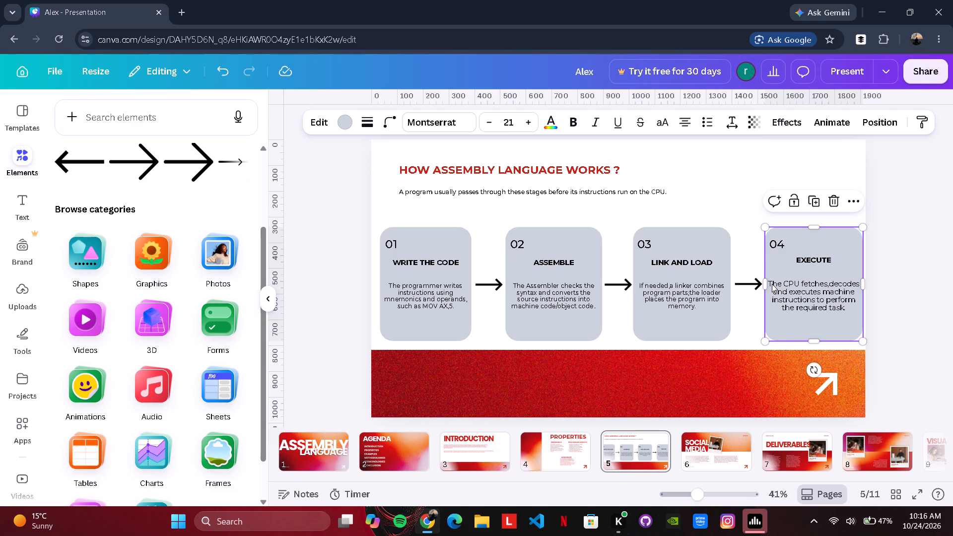
double_click(770, 282)
drag(770, 282, 846, 307)
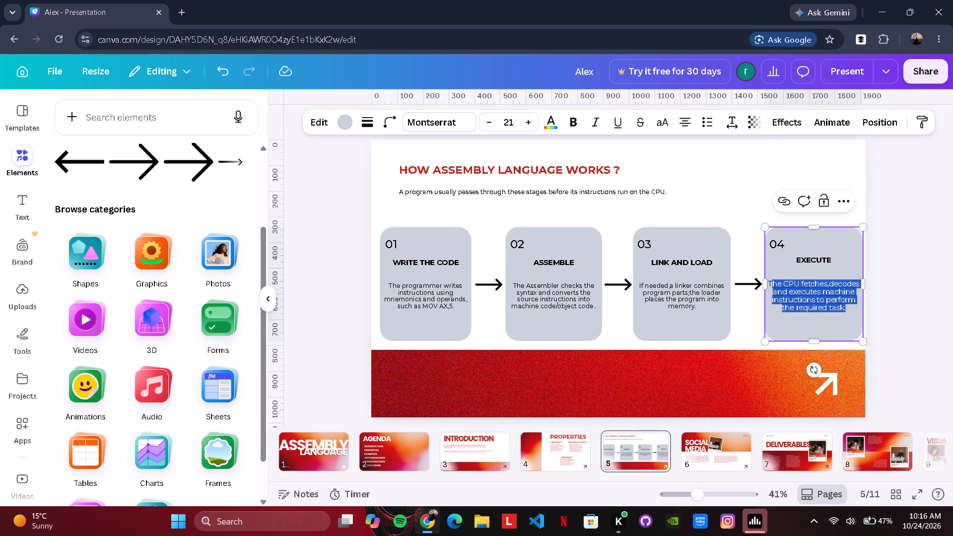
click(489, 122)
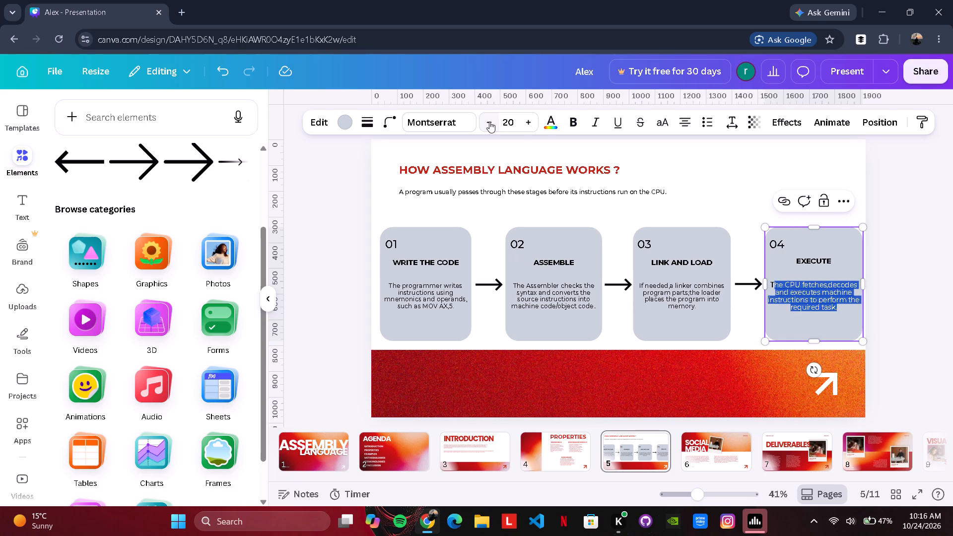
click(489, 122)
click(489, 122)
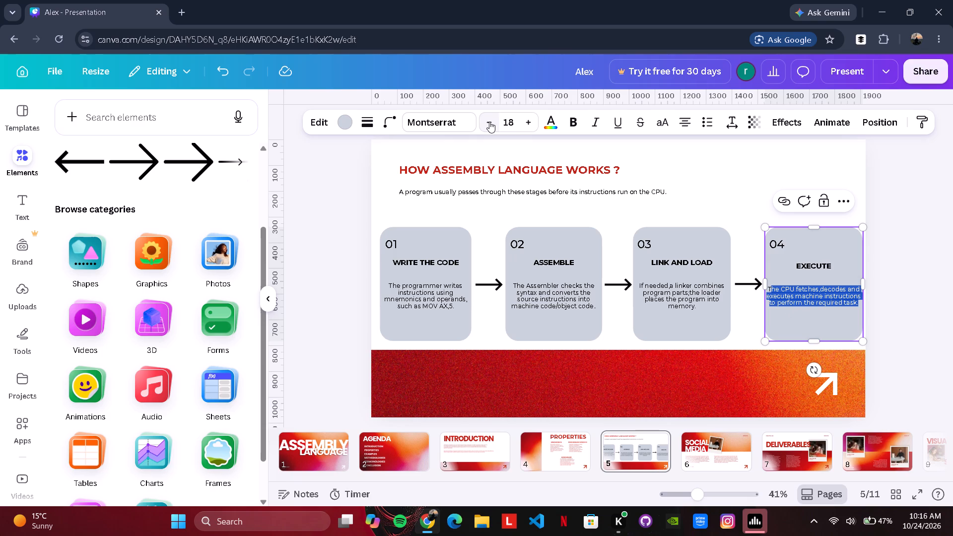
click(932, 286)
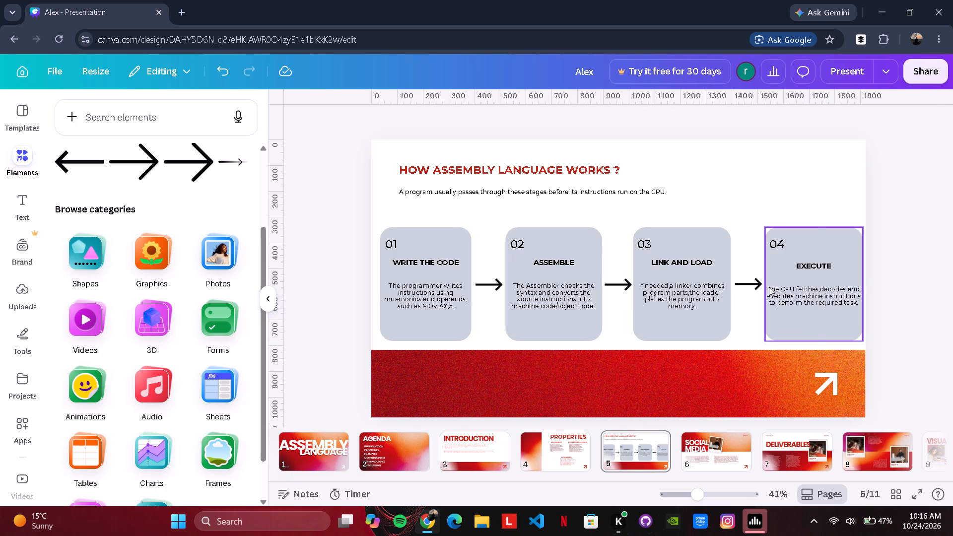
Remove one blank line between the EXECUTE heading and the description in the fourth card.
double_click(769, 287)
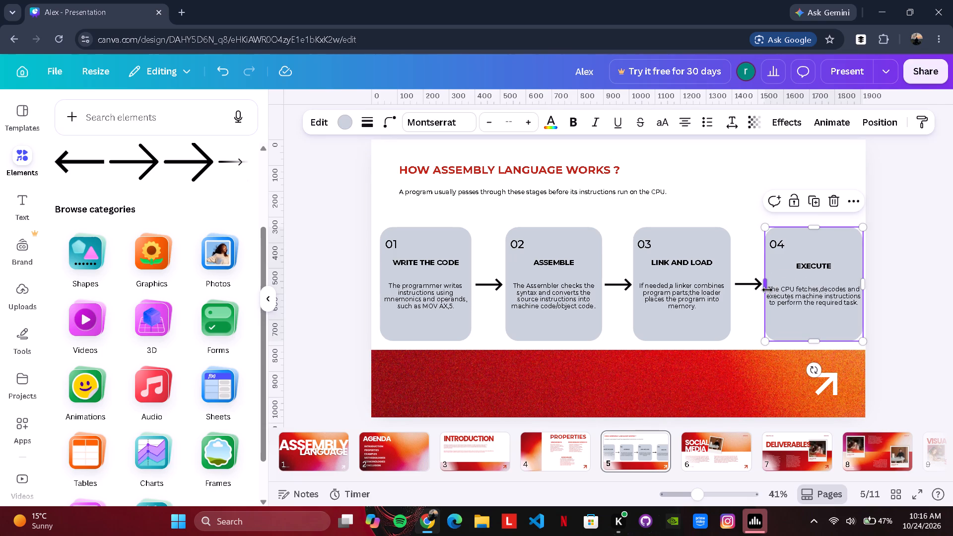
click(771, 290)
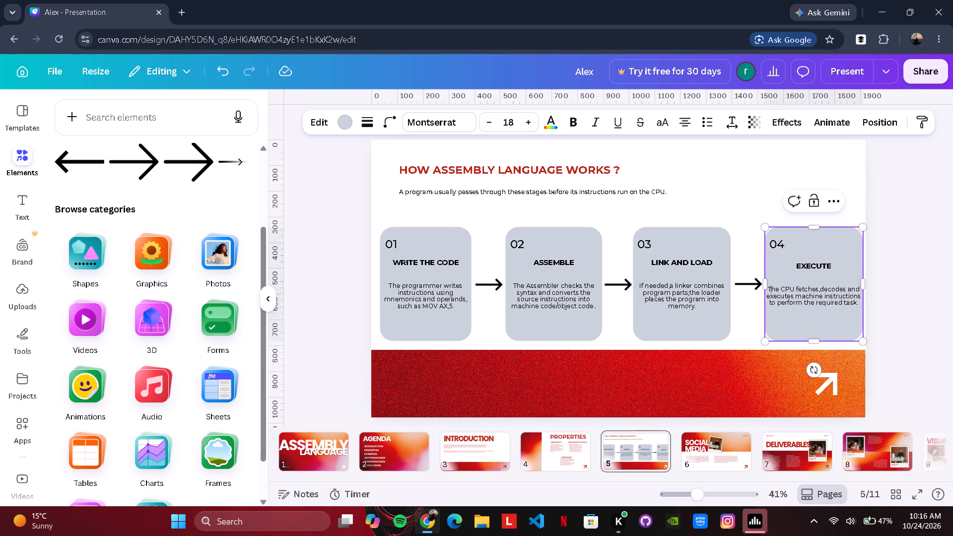
key(Left)
key(BackSpace)
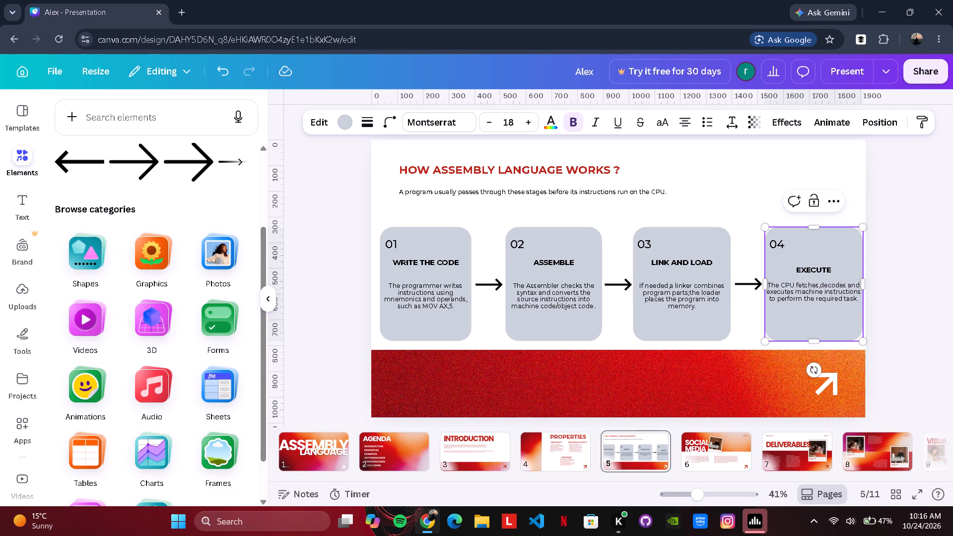
click(926, 285)
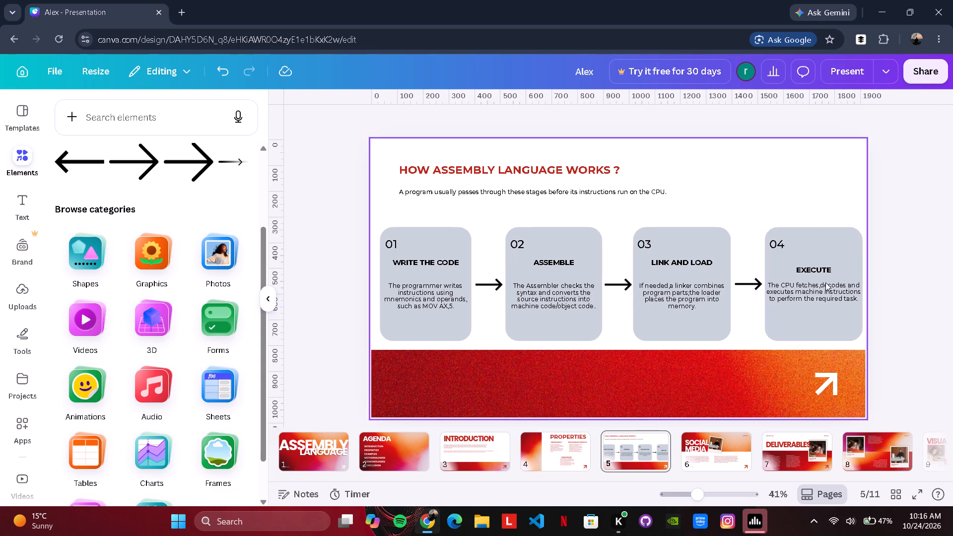
Align the arrow between the LINK AND LOAD and EXECUTE cards level with the other two arrows.
click(752, 284)
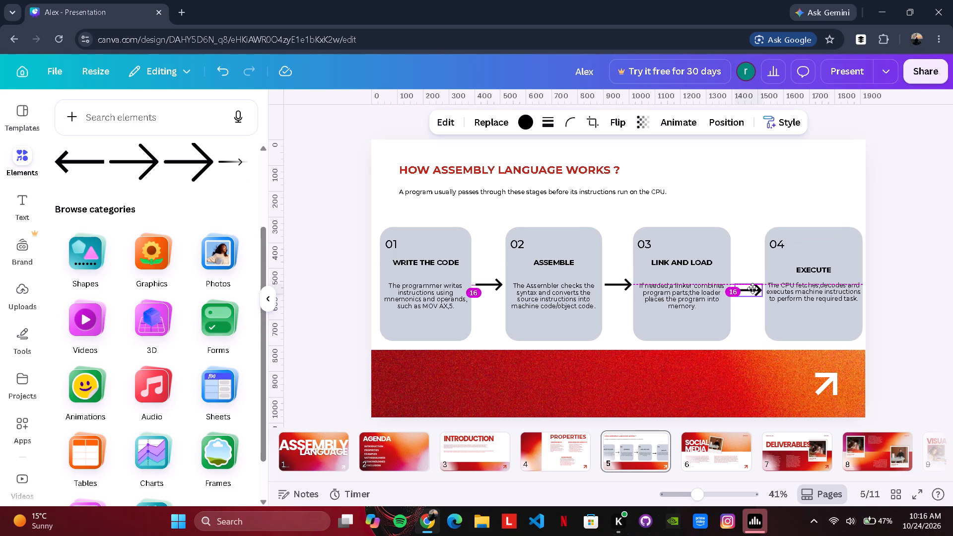
click(932, 244)
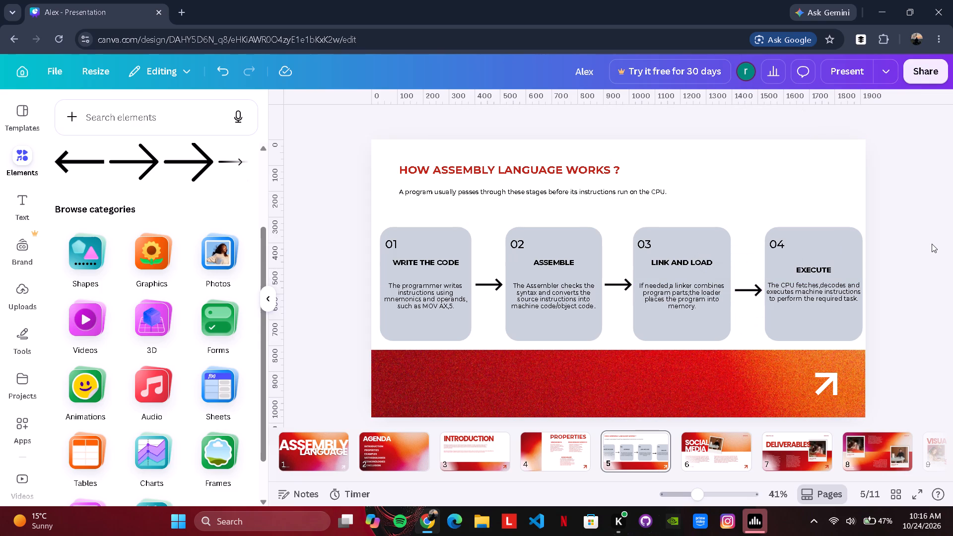
drag(743, 293, 742, 287)
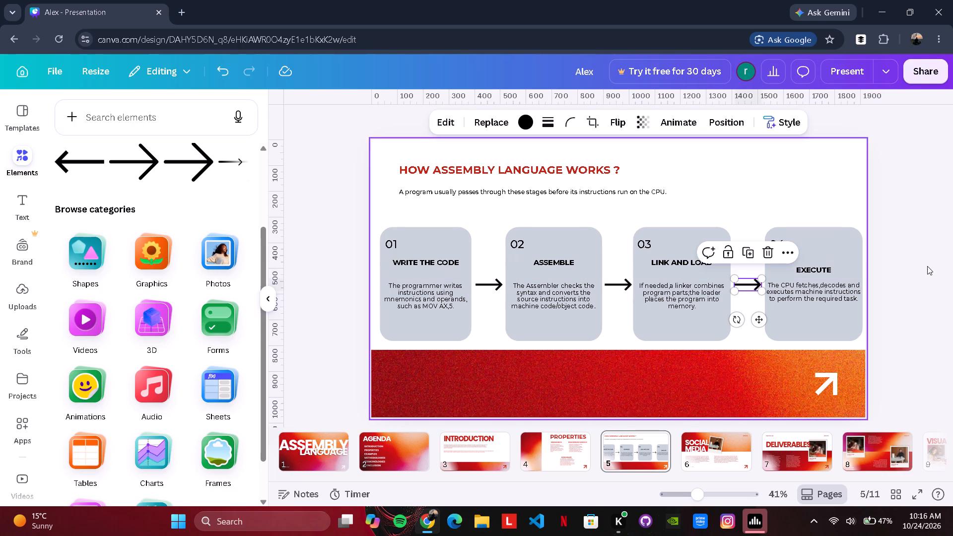
click(927, 266)
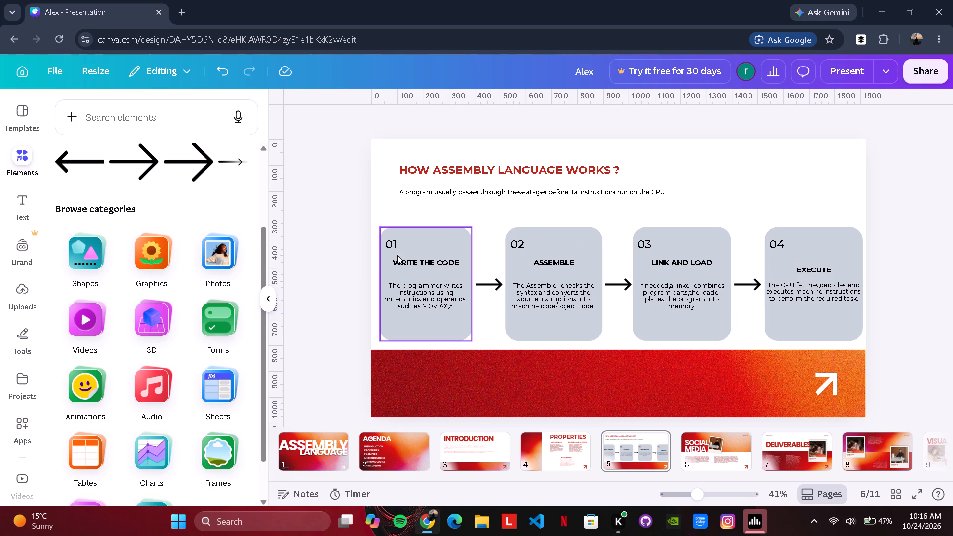
Open the full collection of recently used elements.
scroll(190, 245, up, 3)
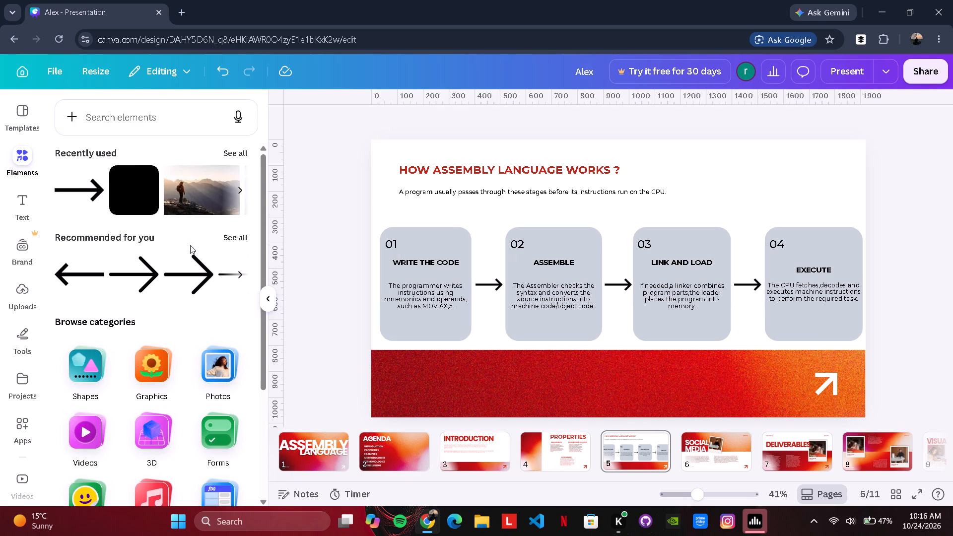
click(233, 155)
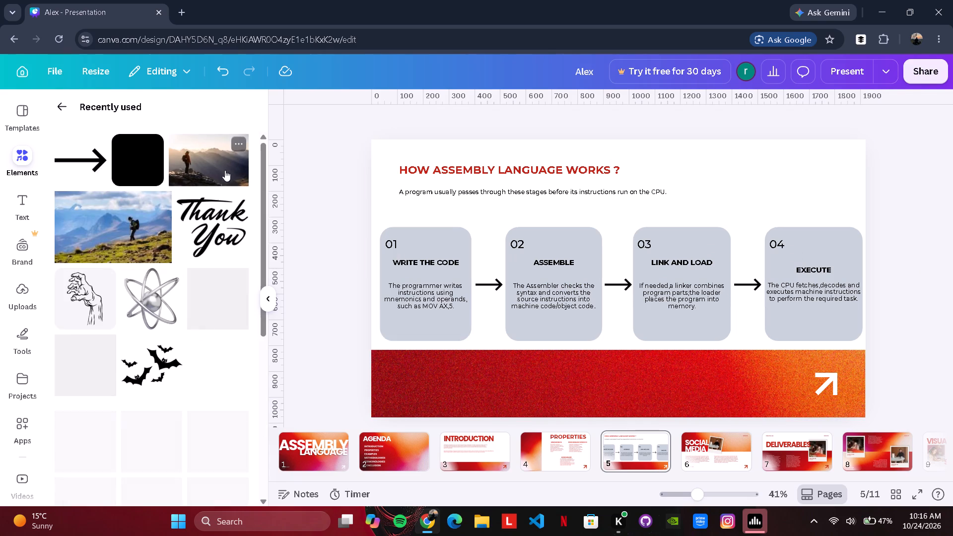
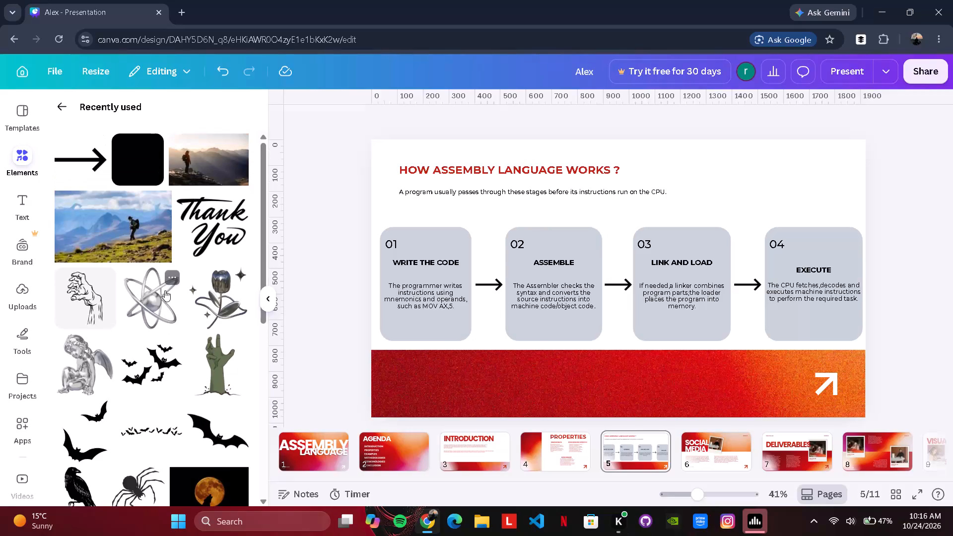
Add the recently used rounded square to slide 5 and reshape it into a wide bar about 145 high on the red gradient band.
click(132, 175)
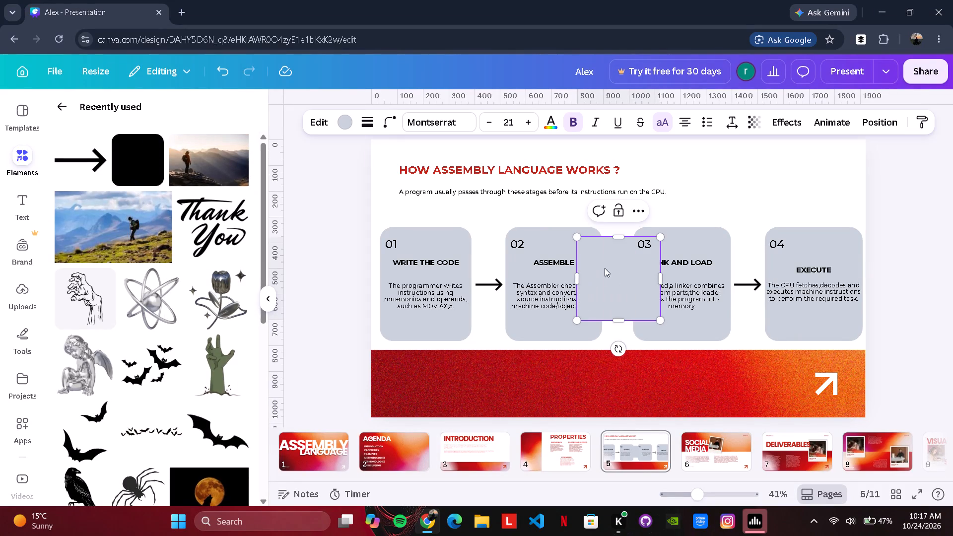
drag(613, 283, 482, 380)
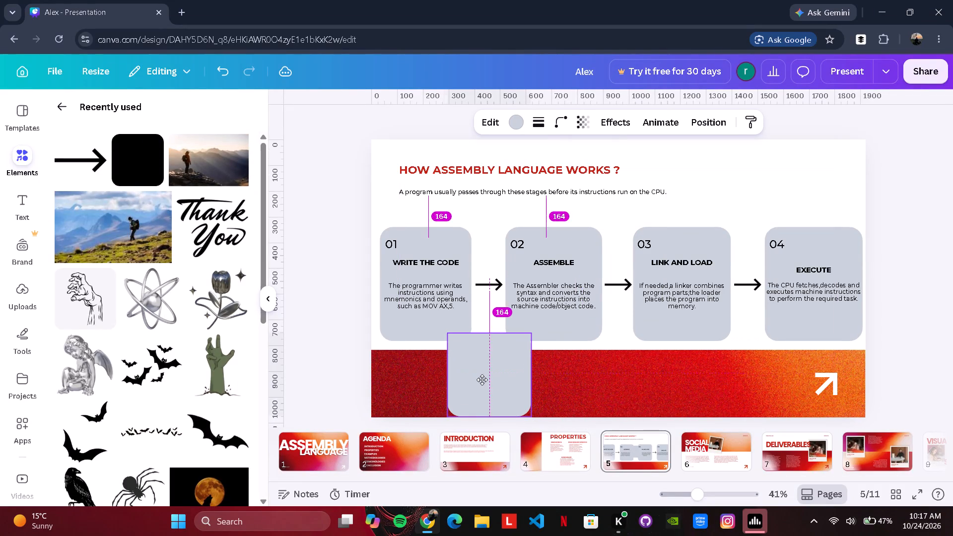
drag(482, 380, 483, 380)
drag(532, 373, 709, 377)
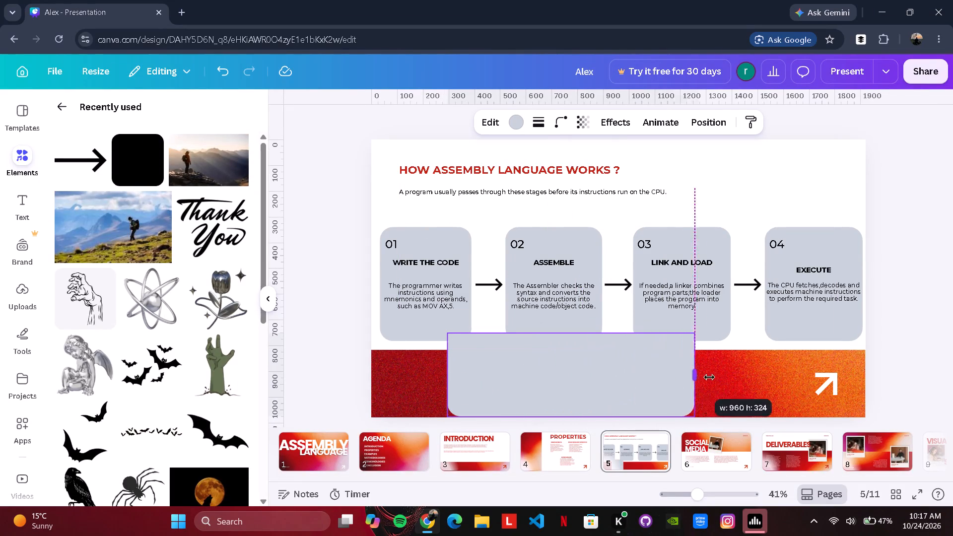
drag(709, 377, 779, 381)
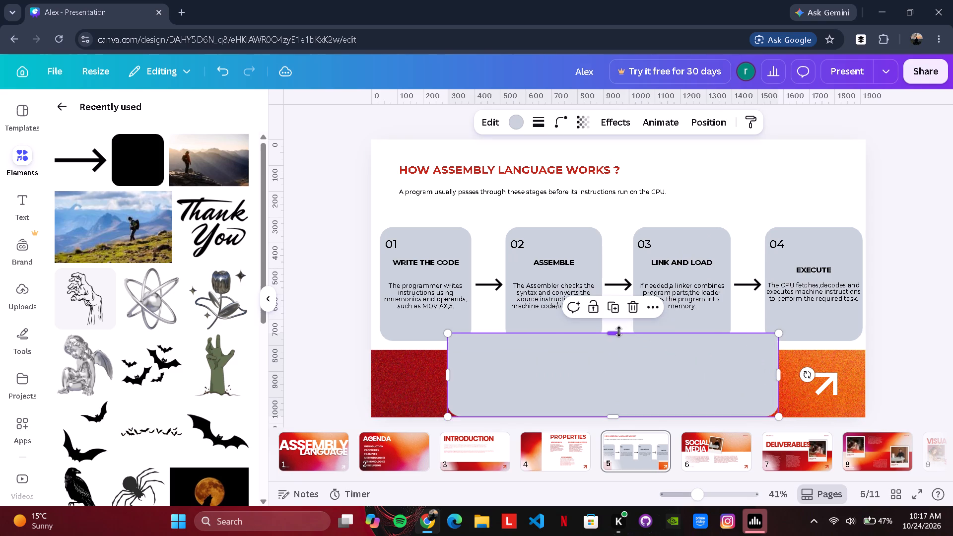
drag(619, 332, 614, 355)
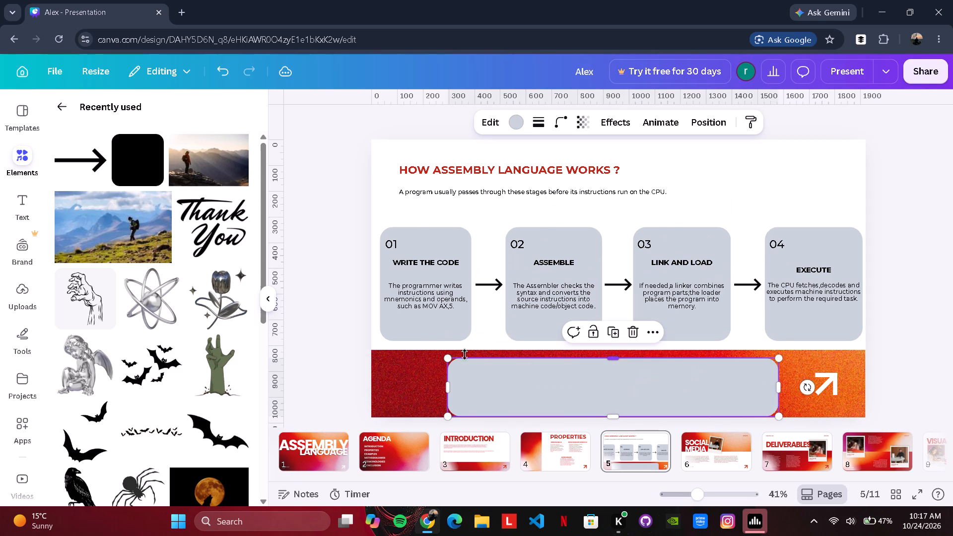
drag(450, 385, 392, 384)
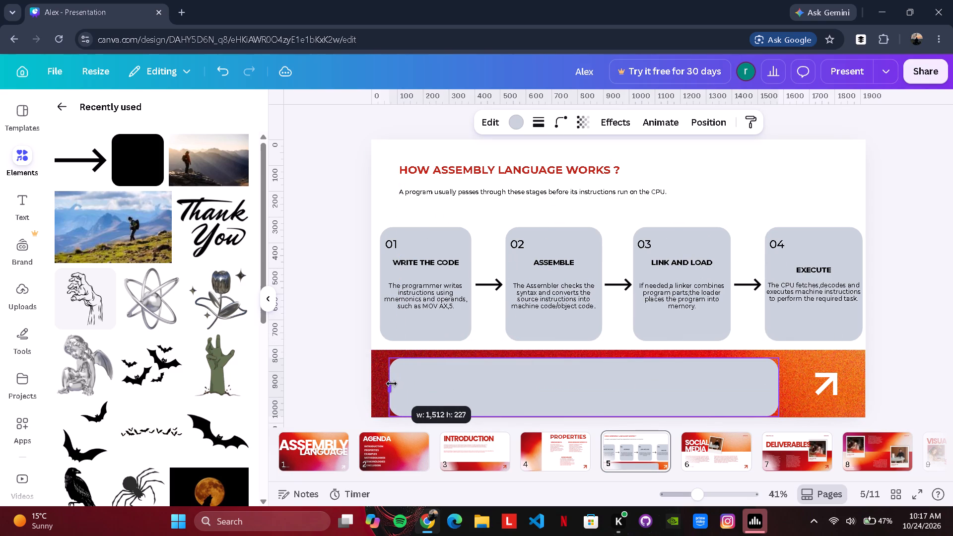
drag(392, 384, 399, 385)
drag(588, 412, 586, 389)
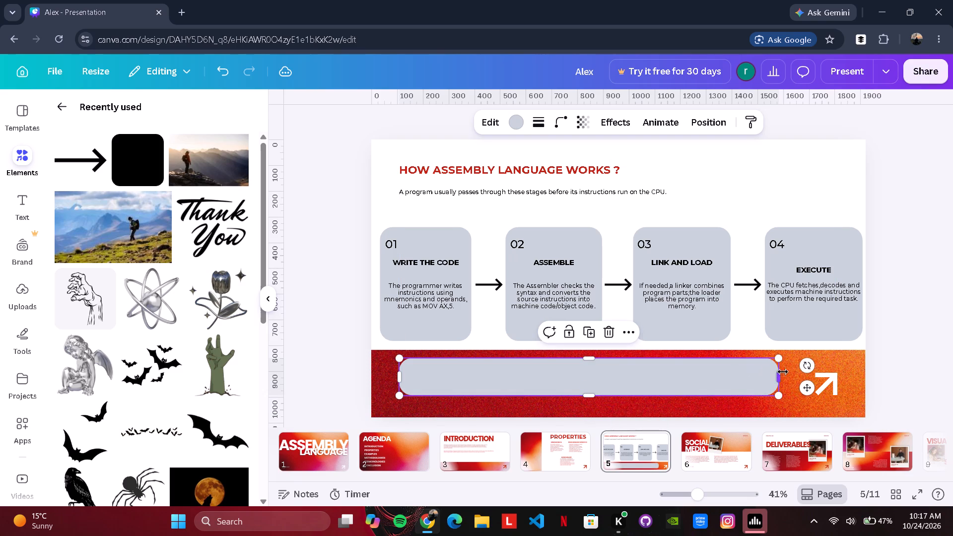
drag(782, 377, 808, 380)
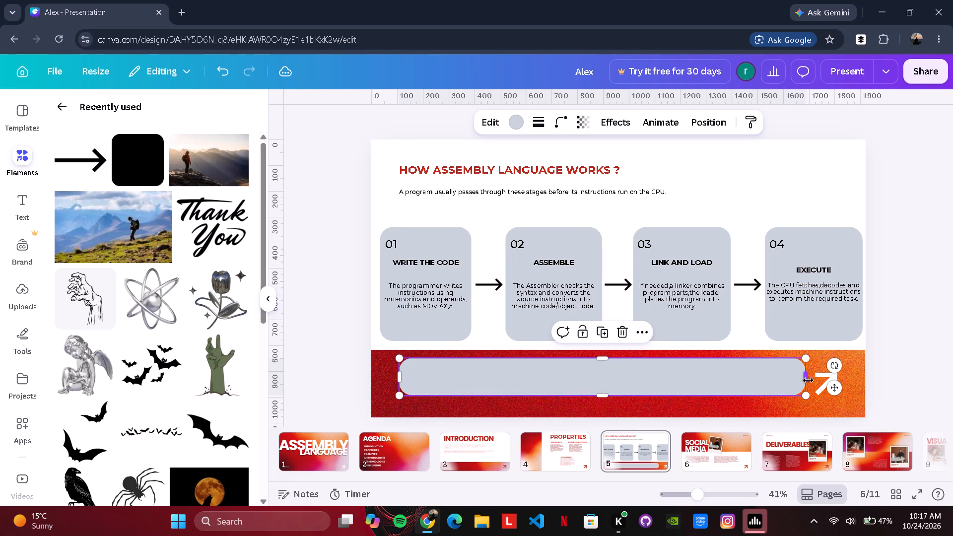
click(329, 357)
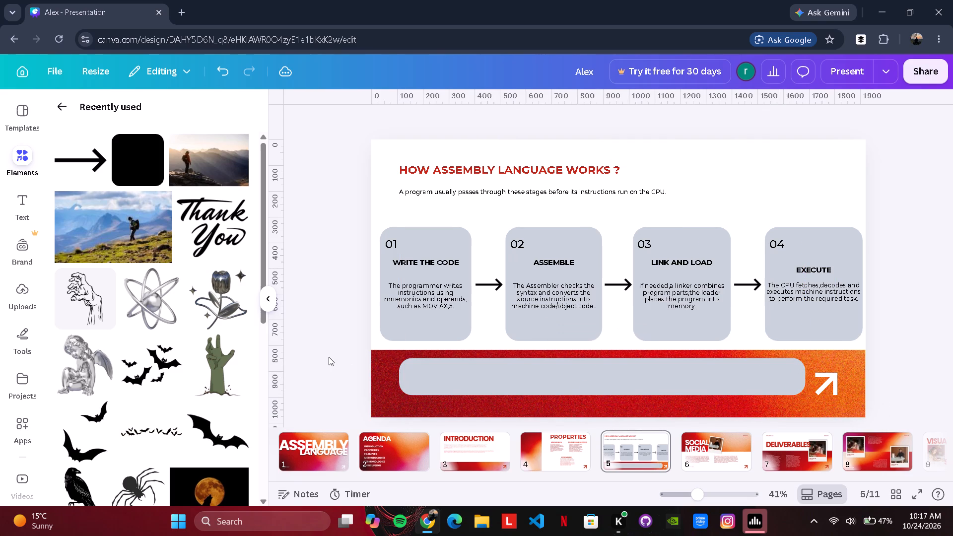
Centre the bar vertically in the red band, flush with the first card's left edge, and extend its right end to the white arrow.
drag(543, 386, 528, 389)
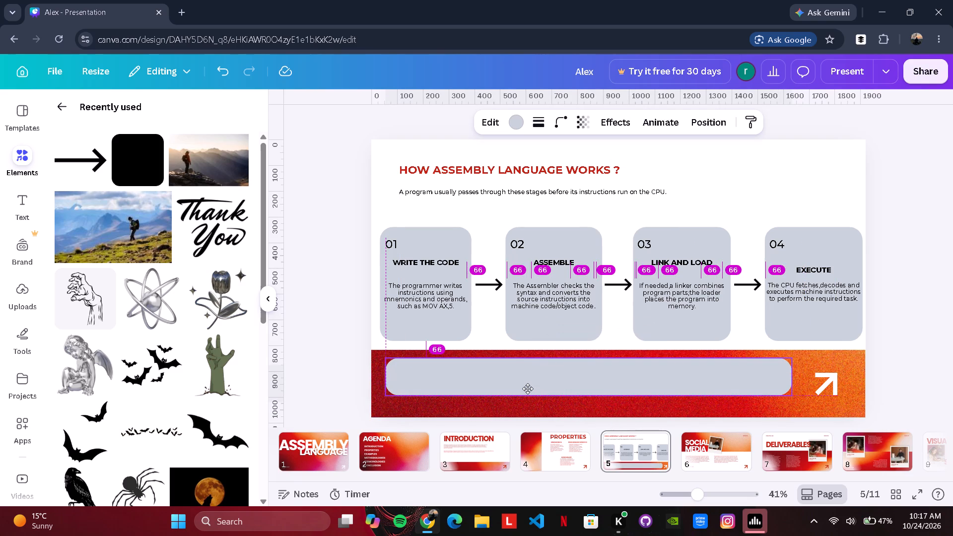
drag(528, 389, 525, 390)
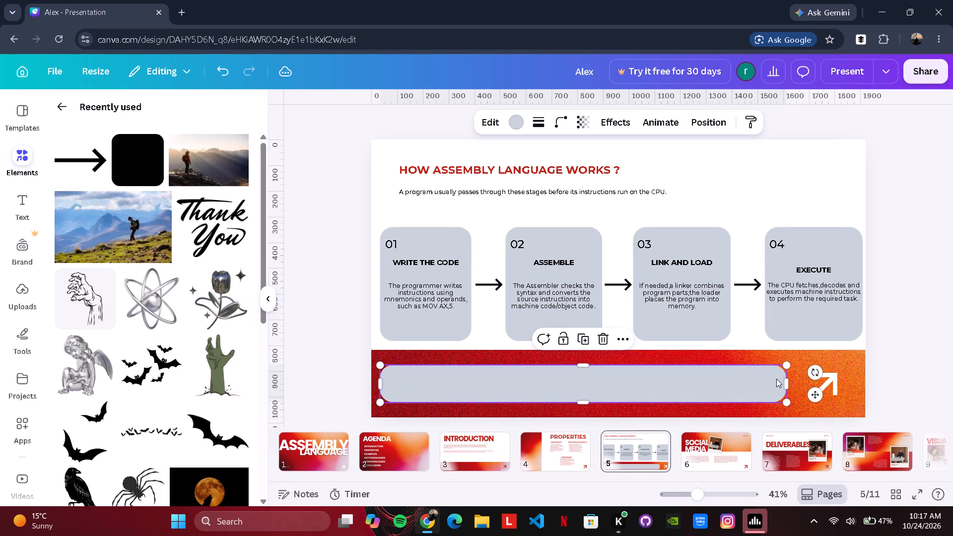
drag(787, 385, 793, 385)
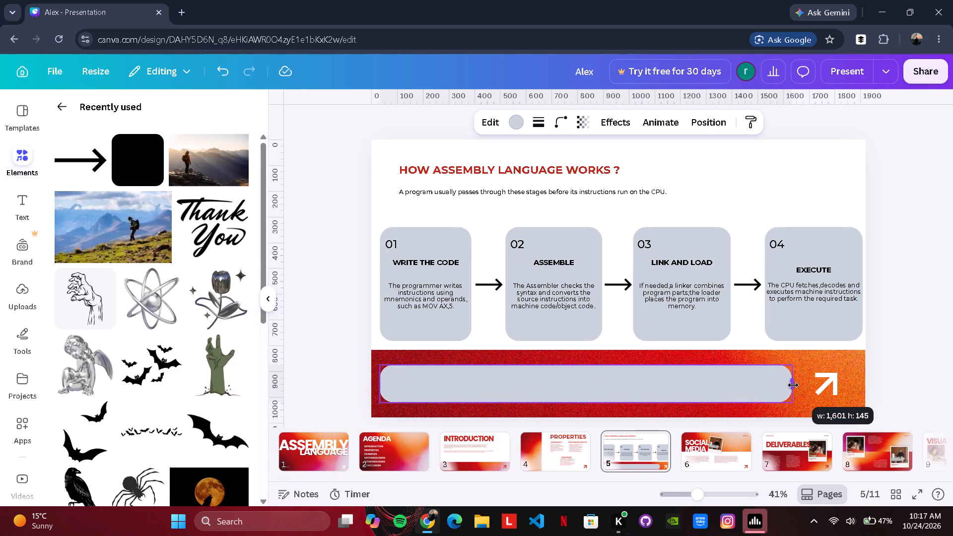
drag(793, 385, 807, 389)
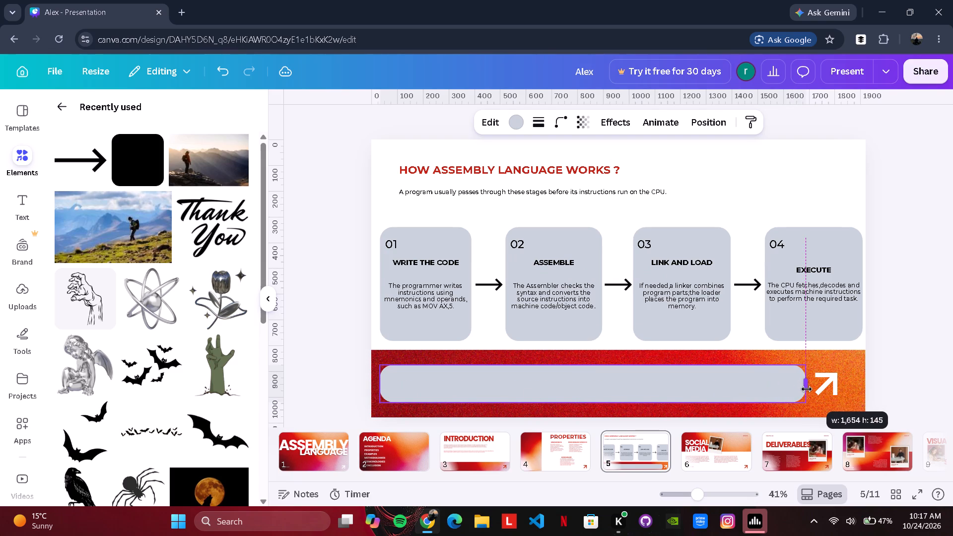
drag(807, 389, 812, 390)
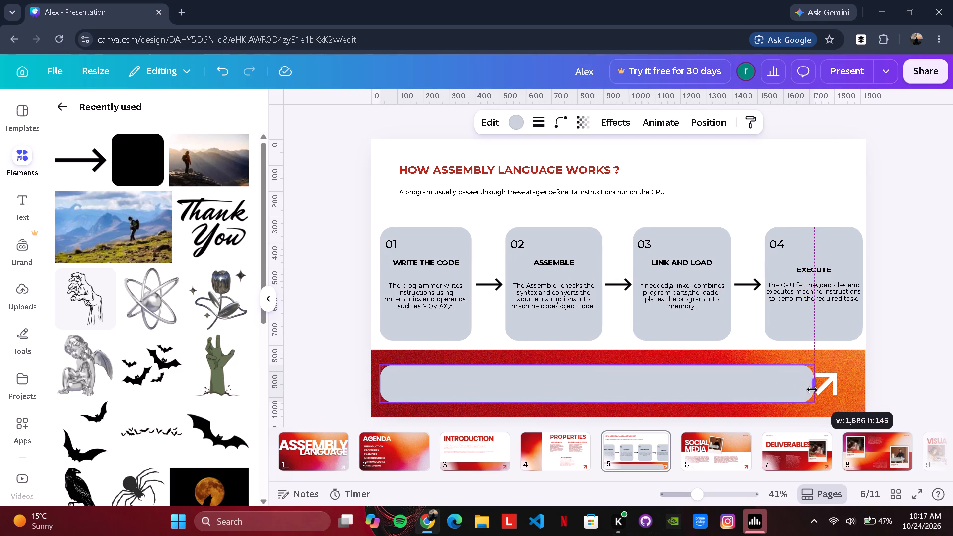
drag(812, 390, 811, 390)
click(899, 377)
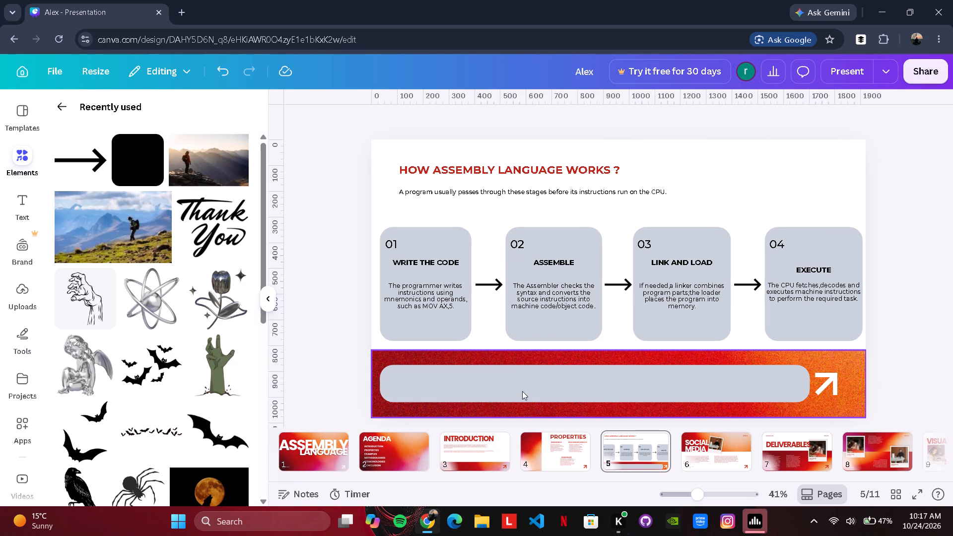
Enter the text "REMEMBER: THE ASSEMBLER TRANSLATES THE CODE;" inside the wide bar.
click(412, 376)
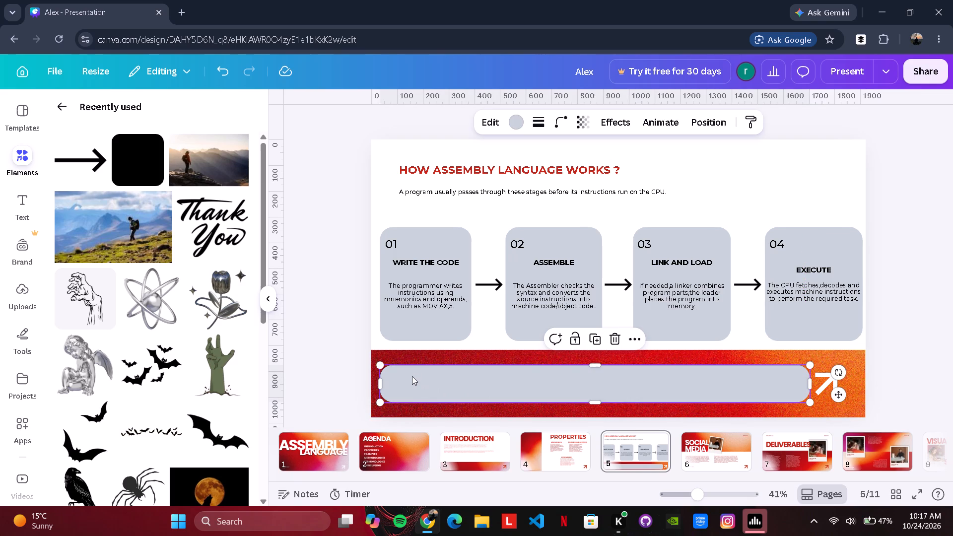
click(412, 376)
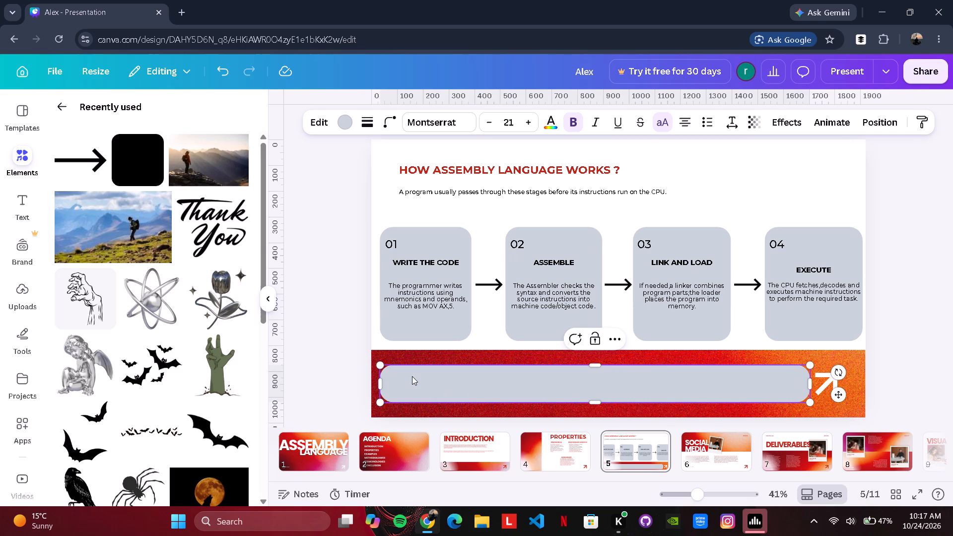
key(r)
text(em)
text(ember)
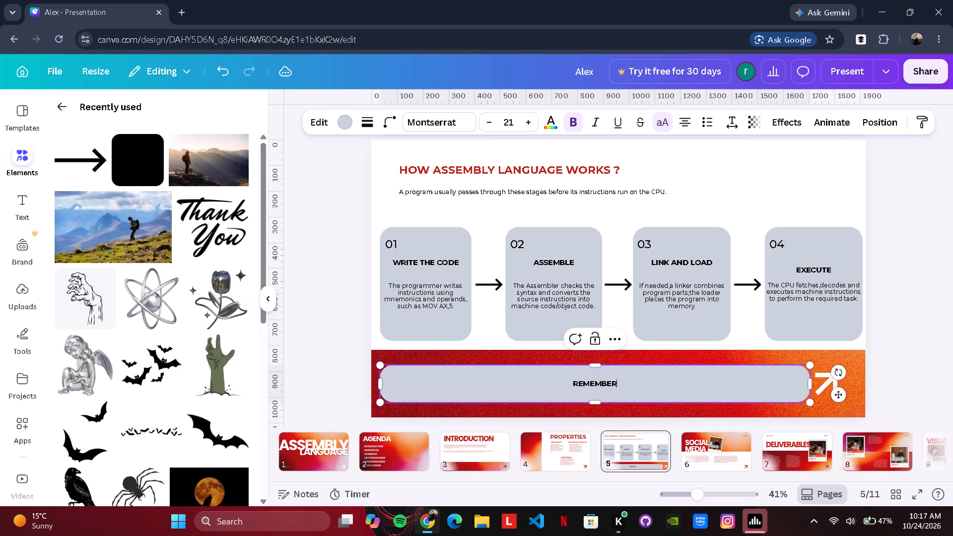
key(shift+colon)
key(space)
text(the)
key(space)
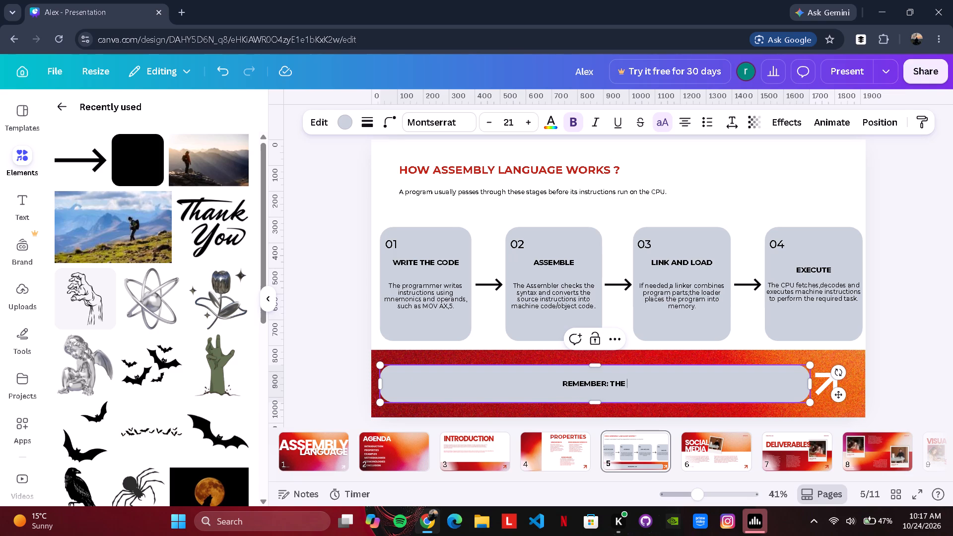
text(assembler)
key(space)
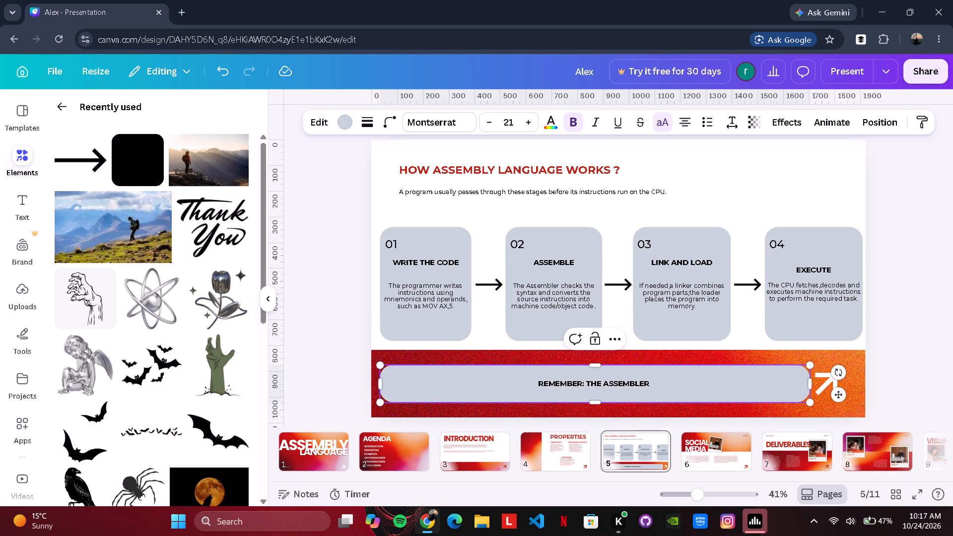
text(trans)
text(lates)
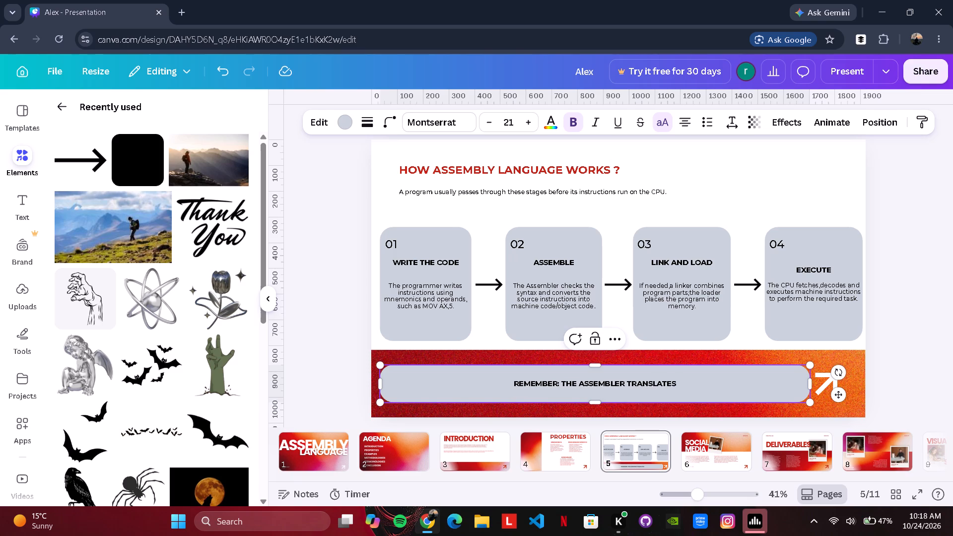
key(space)
text(the code;)
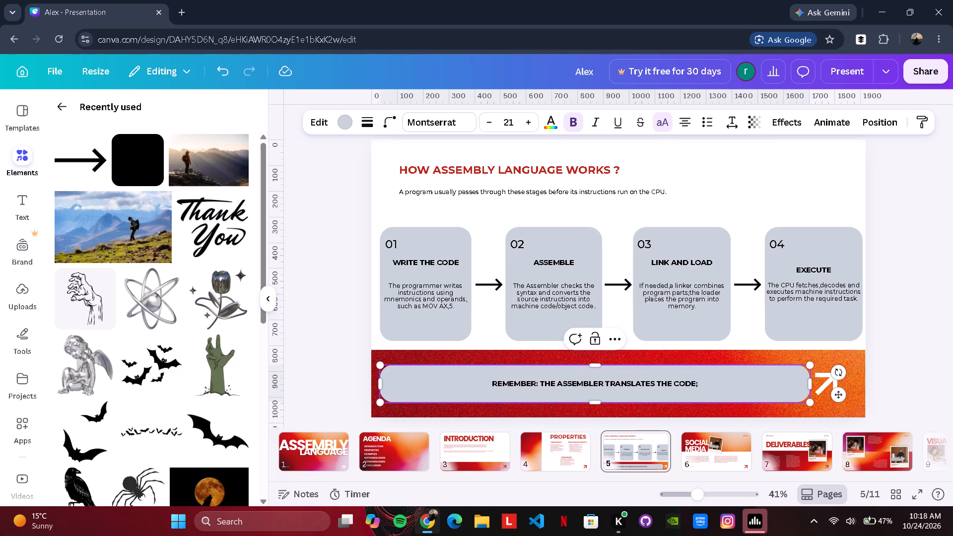
Complete the note in the bar by adding "the cpu executes the resulting machine instructions." after the semicolon.
text(the cpu)
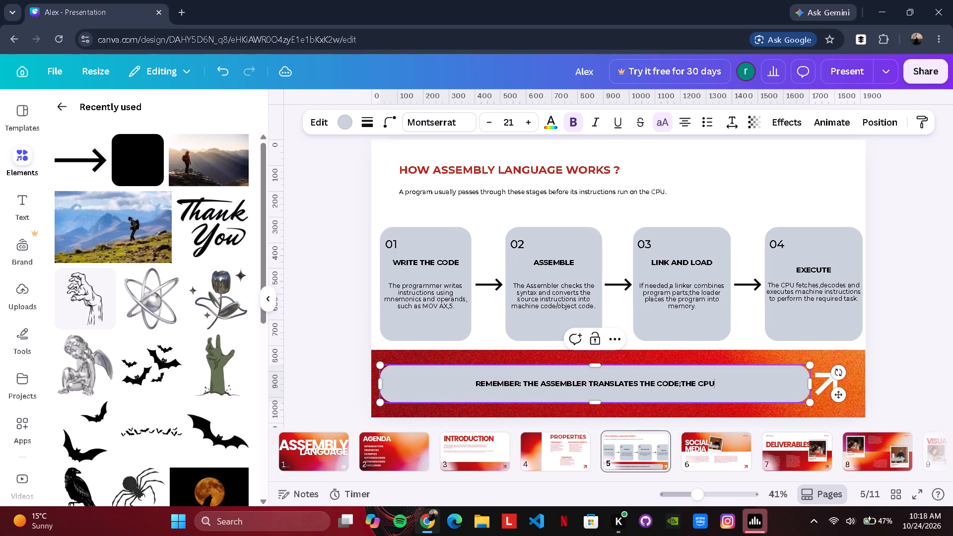
key(space)
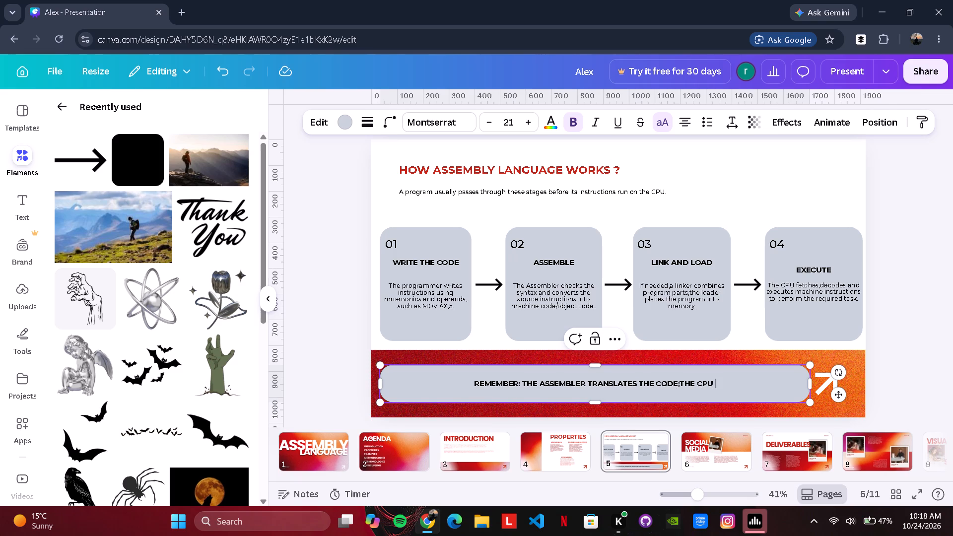
text(executes)
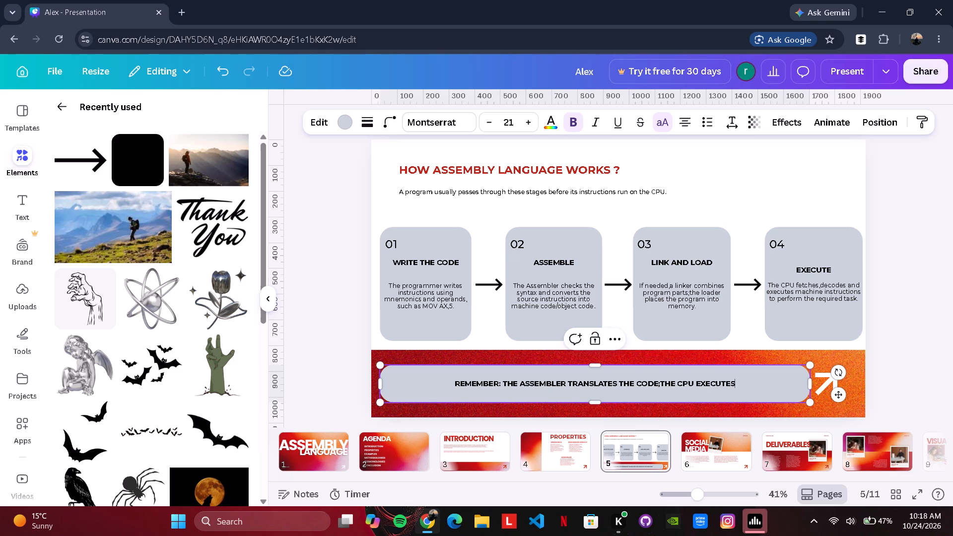
key(space)
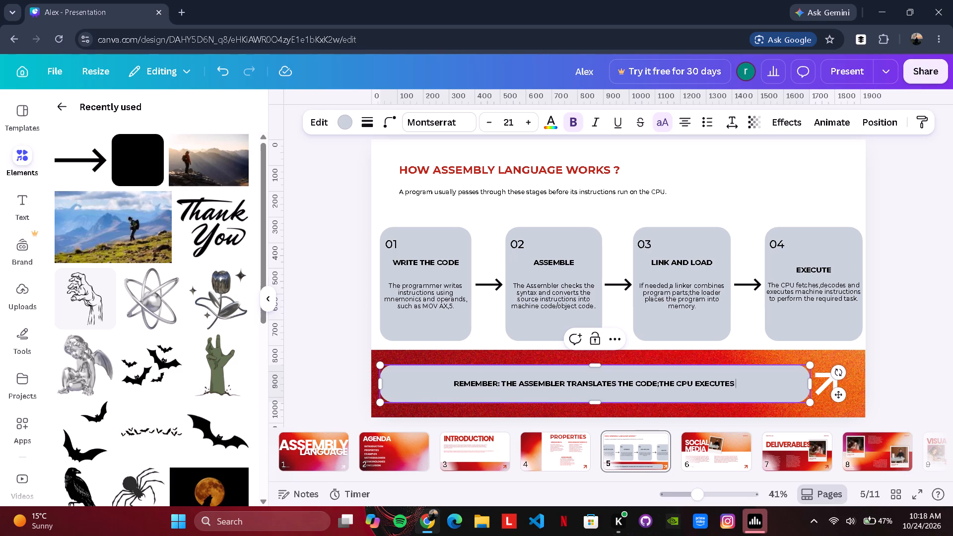
text(the)
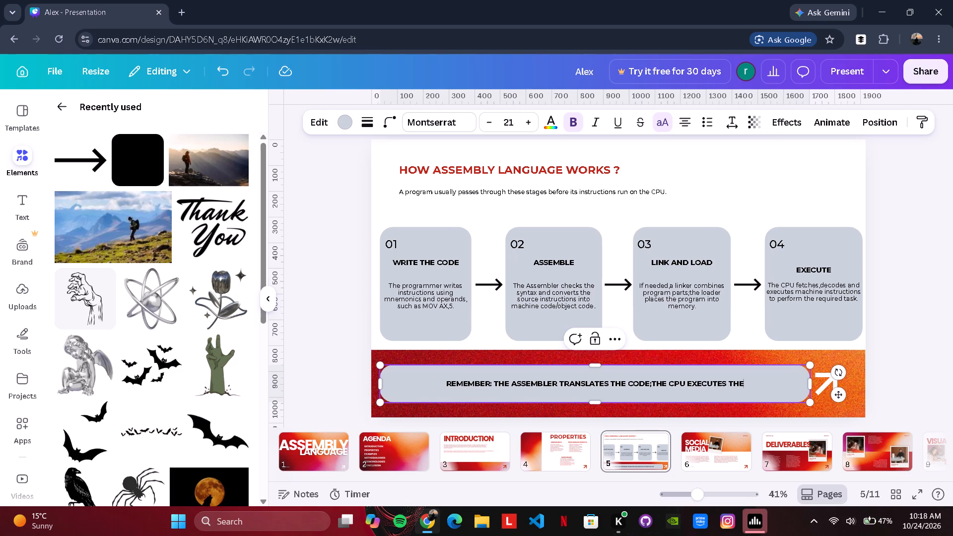
key(space)
text(resulting)
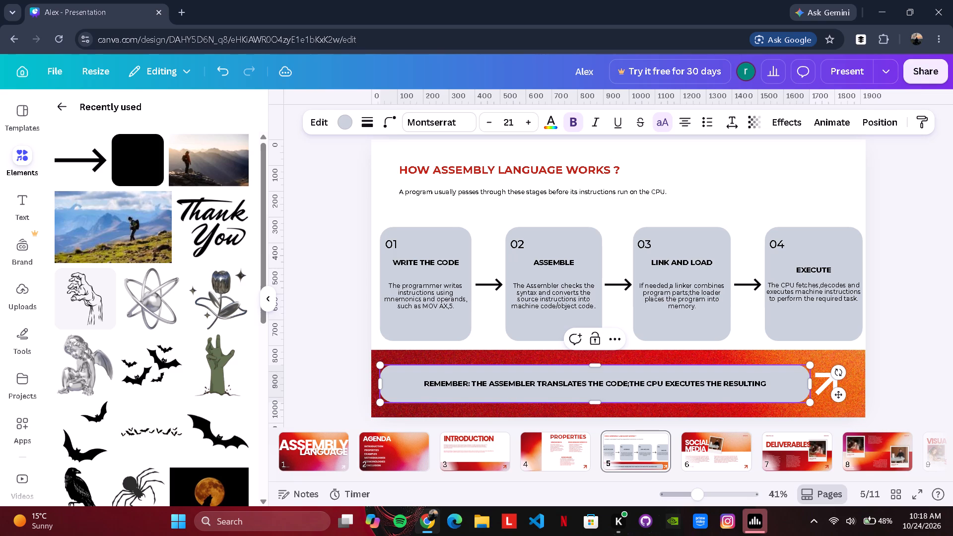
key(space)
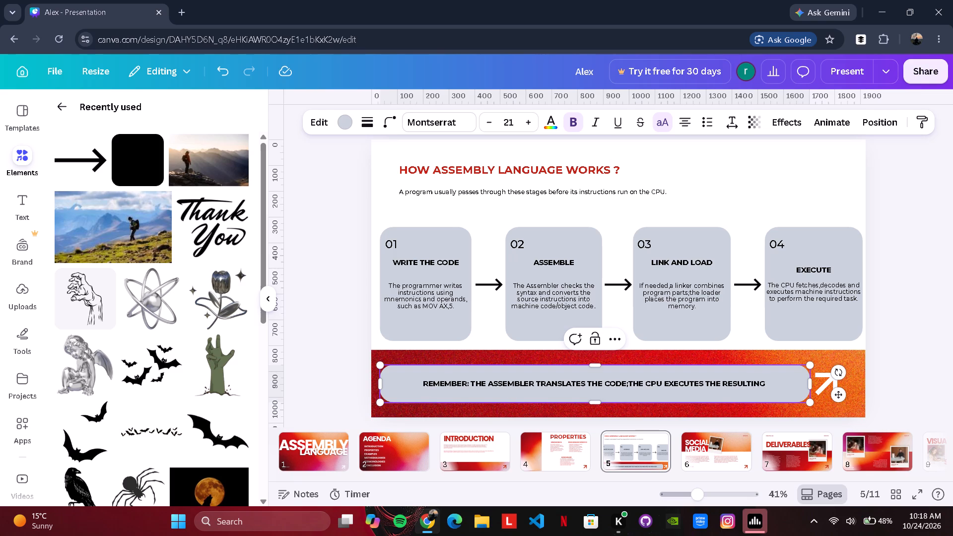
text(machine instrc)
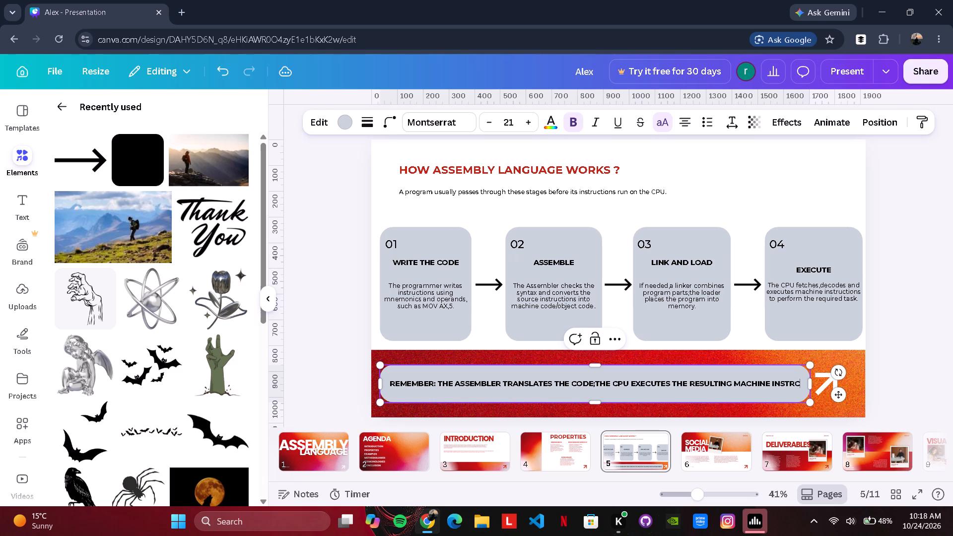
key(BackSpace)
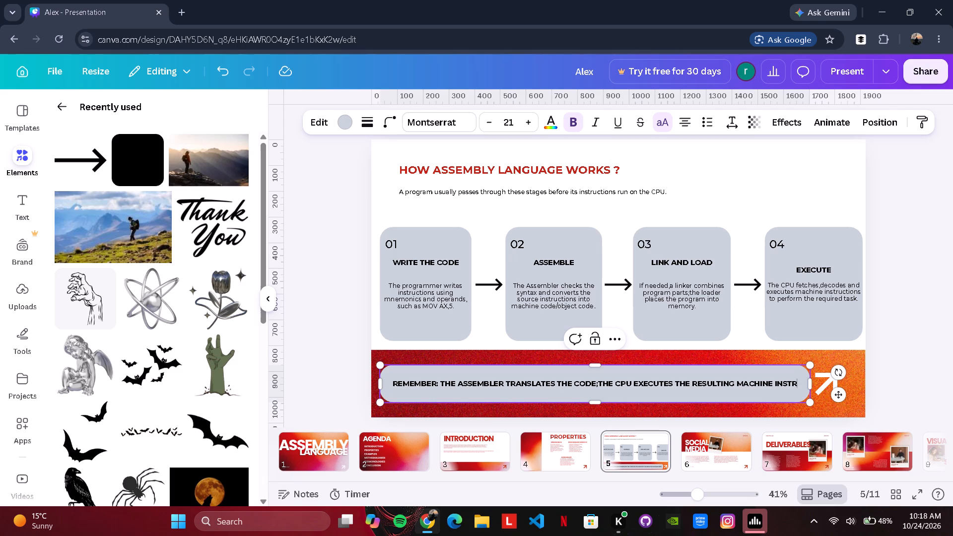
text(uctio)
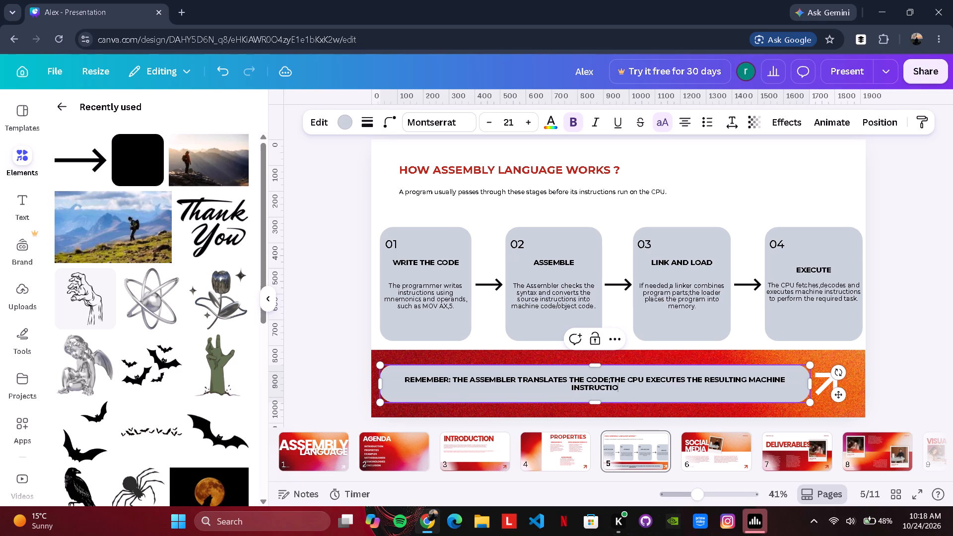
key(BackSpace)
key(BackSpace)
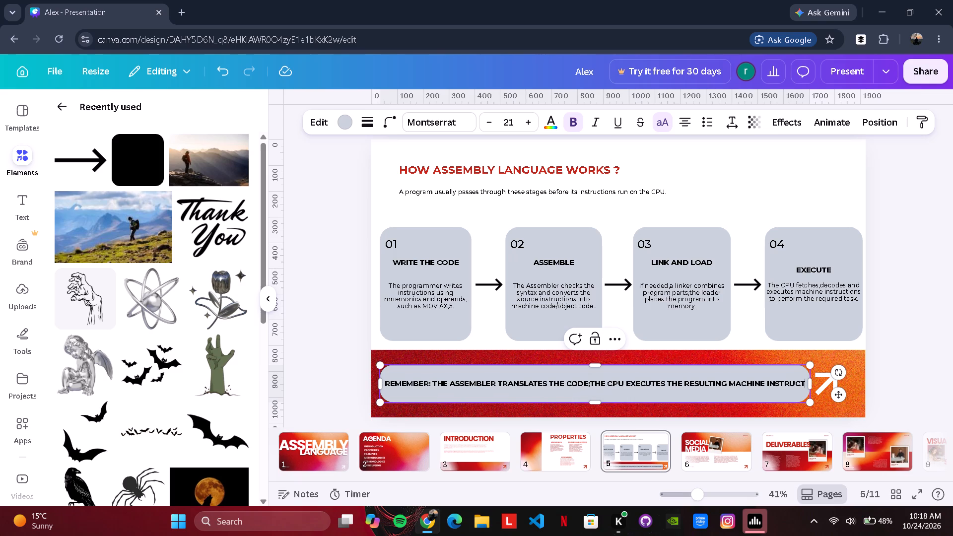
text(ions)
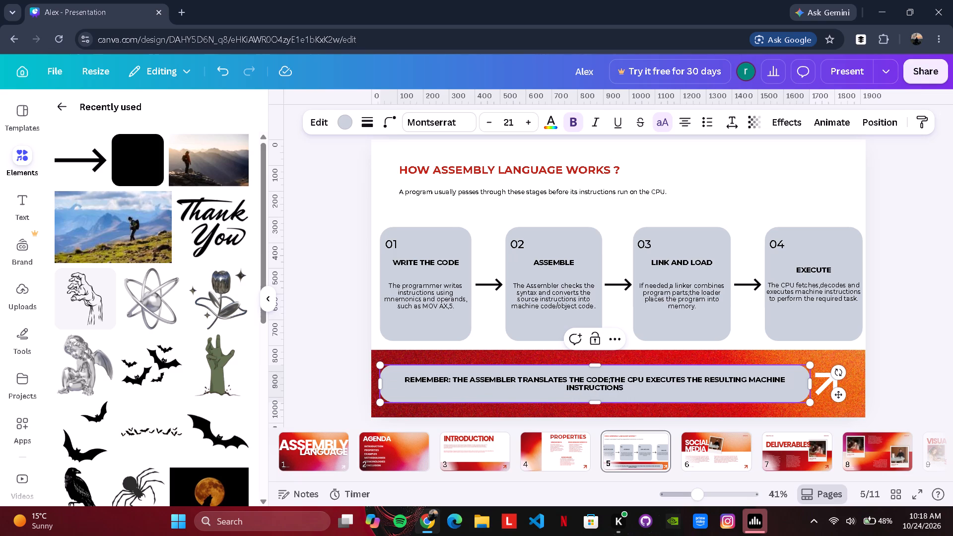
key(period)
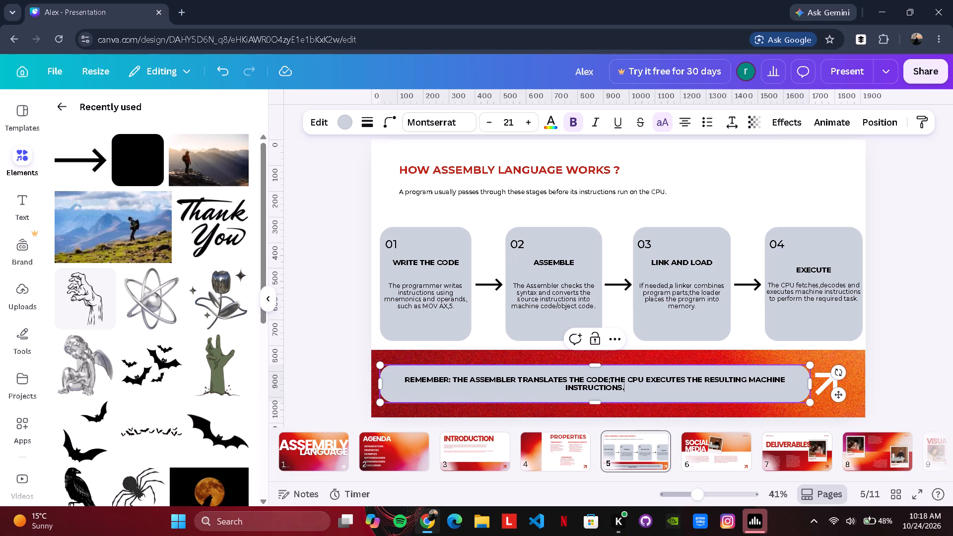
Turn off uppercase for the bar's note and remove bold from everything after "remember:".
drag(451, 380, 632, 389)
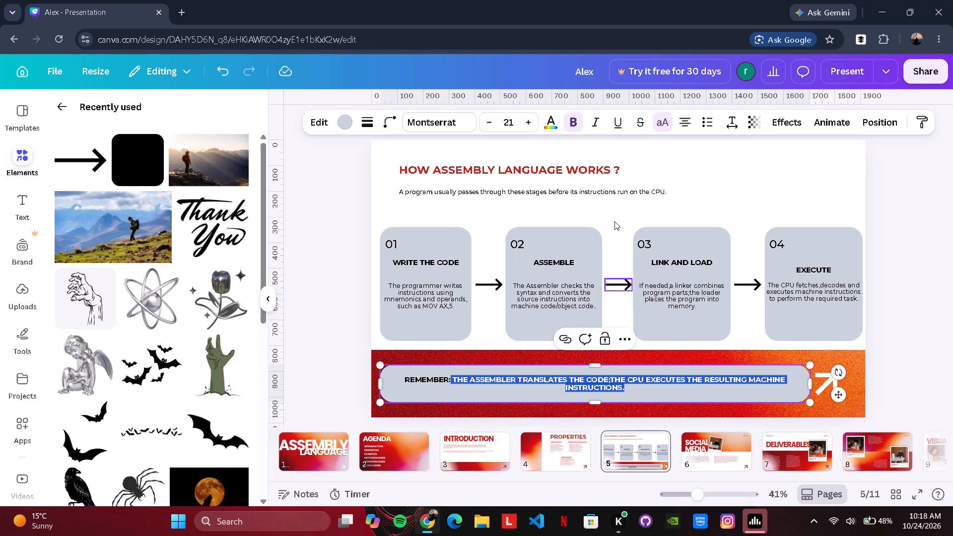
click(666, 124)
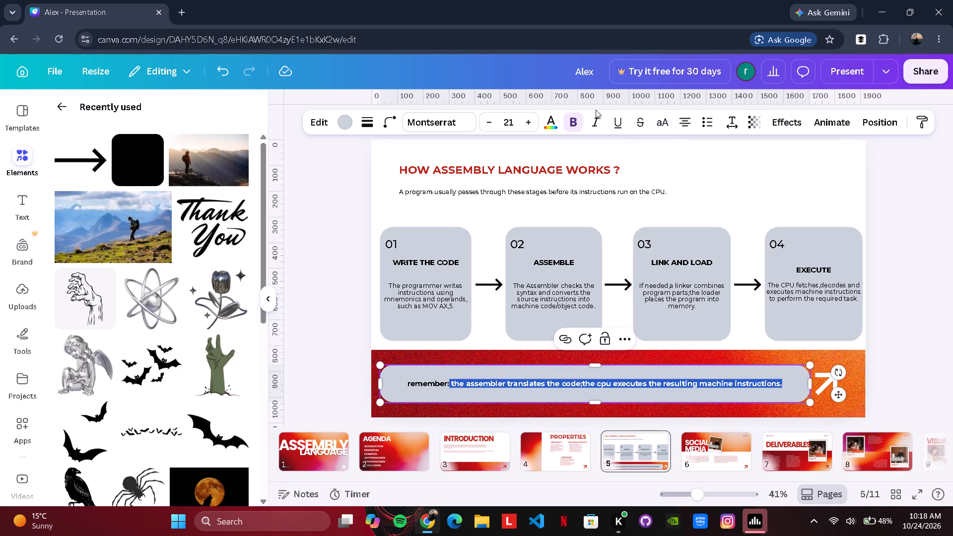
click(571, 115)
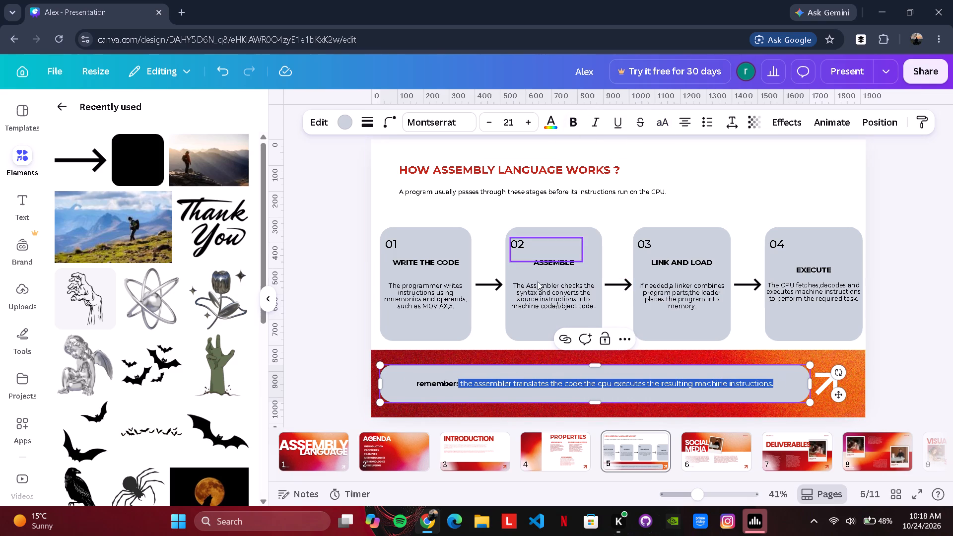
click(337, 372)
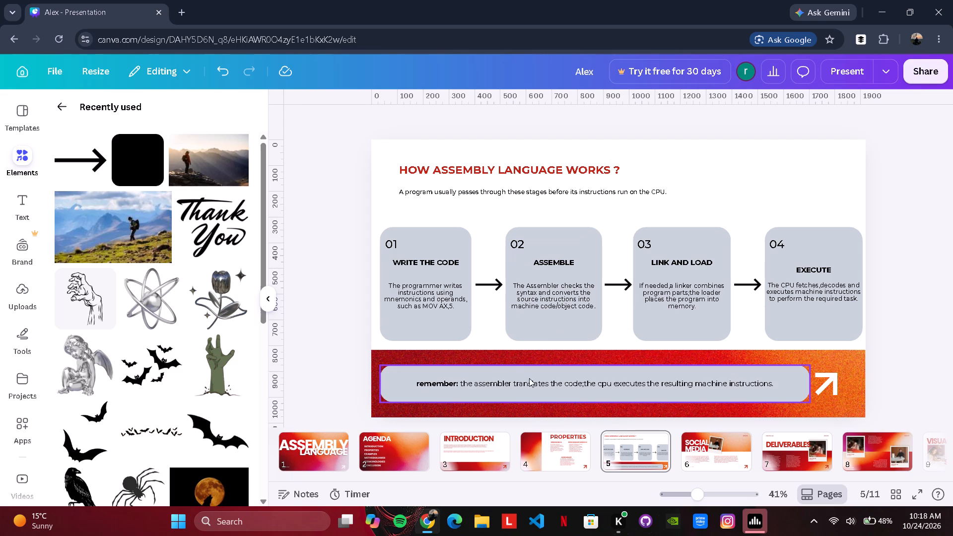
Replace the lowercase "cpu" in the bar's note with "CPU".
click(612, 382)
click(612, 382)
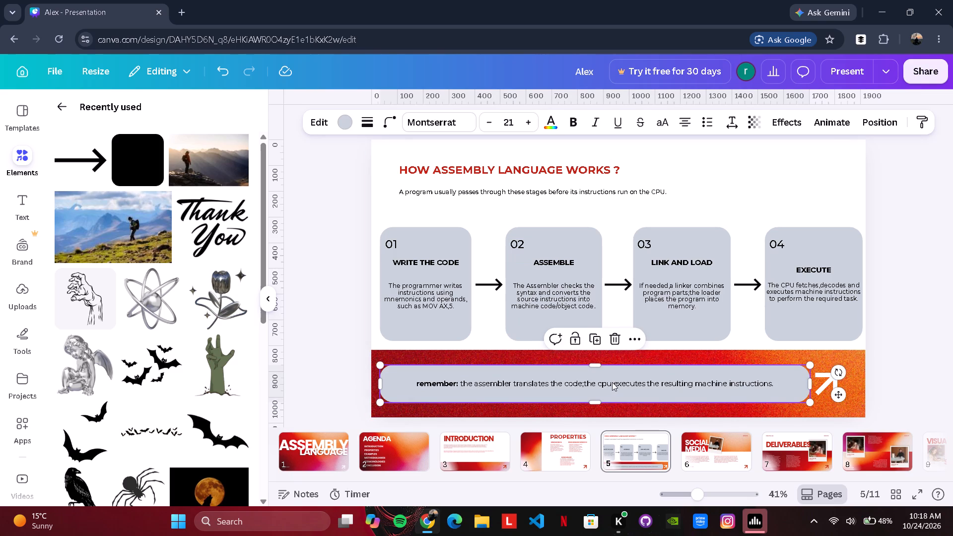
key(BackSpace)
key(BackSpace)
key(BackSpace)
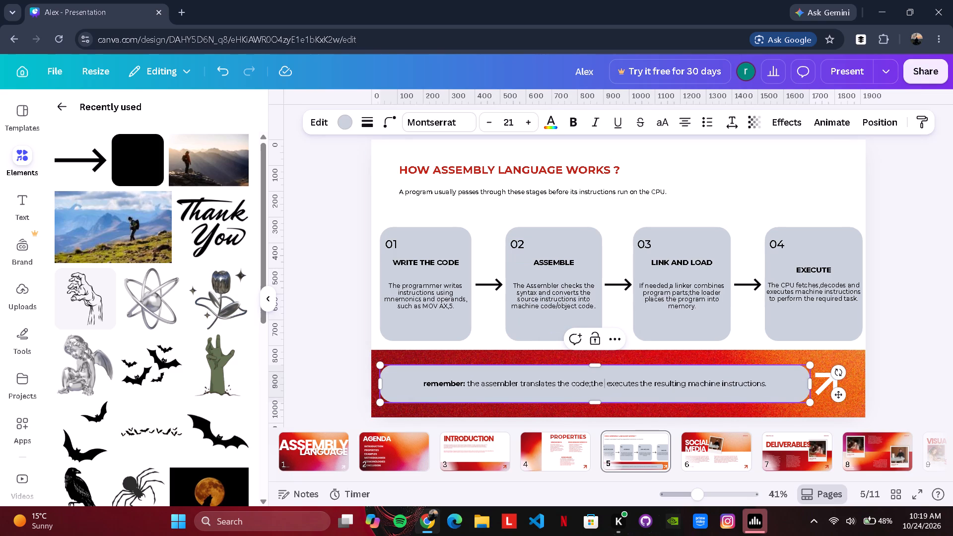
text(CPU)
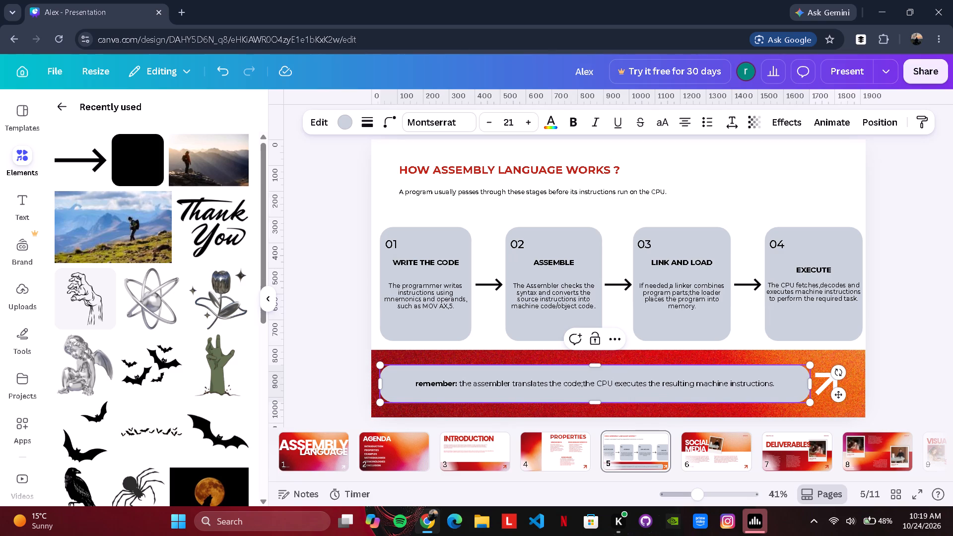
click(886, 304)
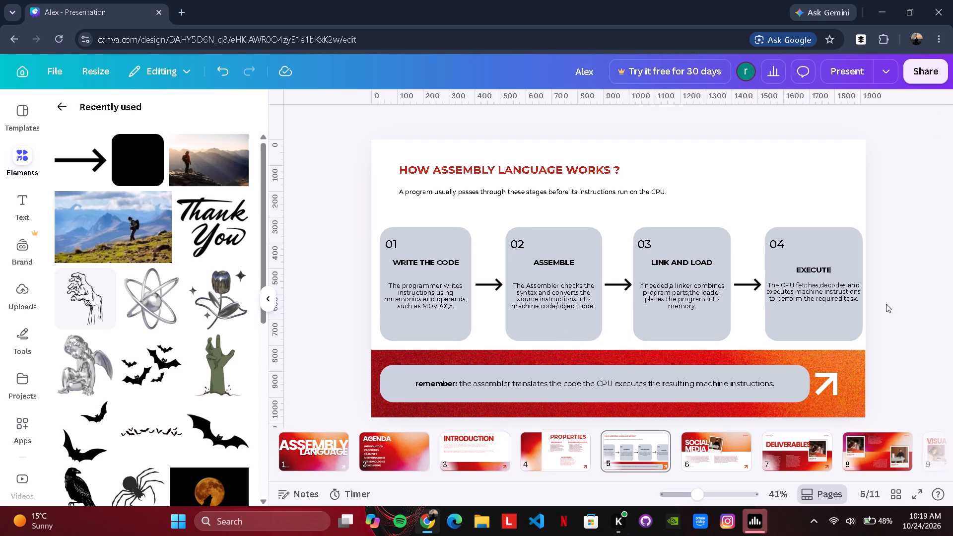
Insert two line breaks after the EXECUTE heading in card 04 to separate it from the description.
click(816, 269)
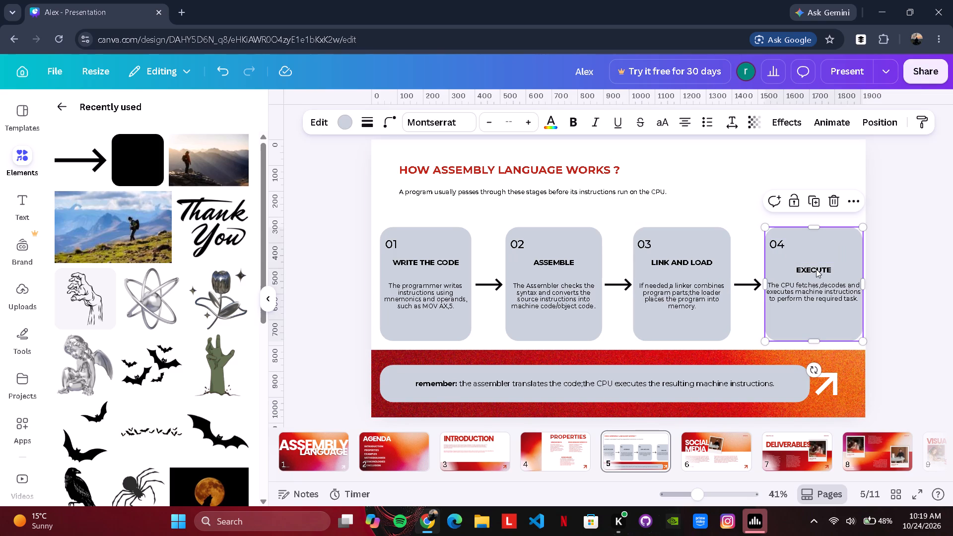
click(816, 269)
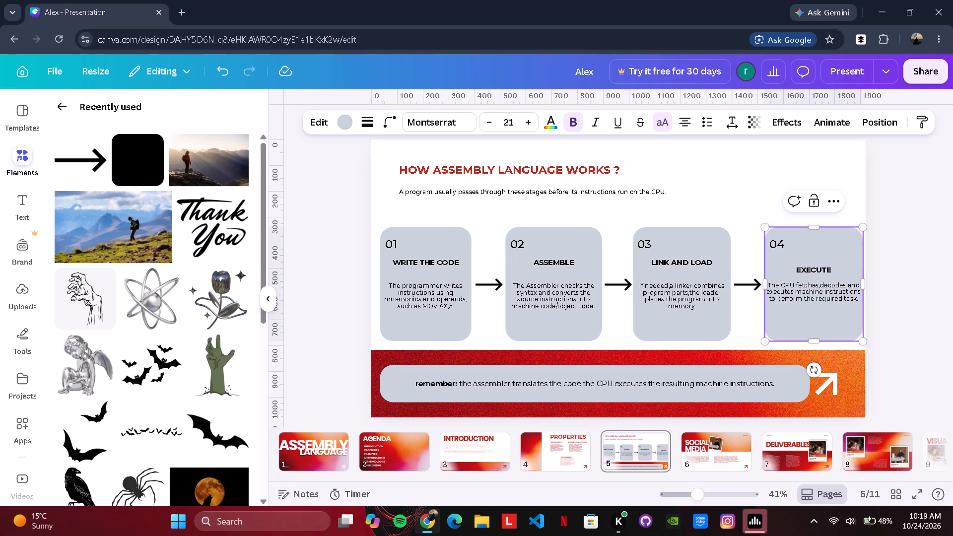
click(836, 268)
key(Return)
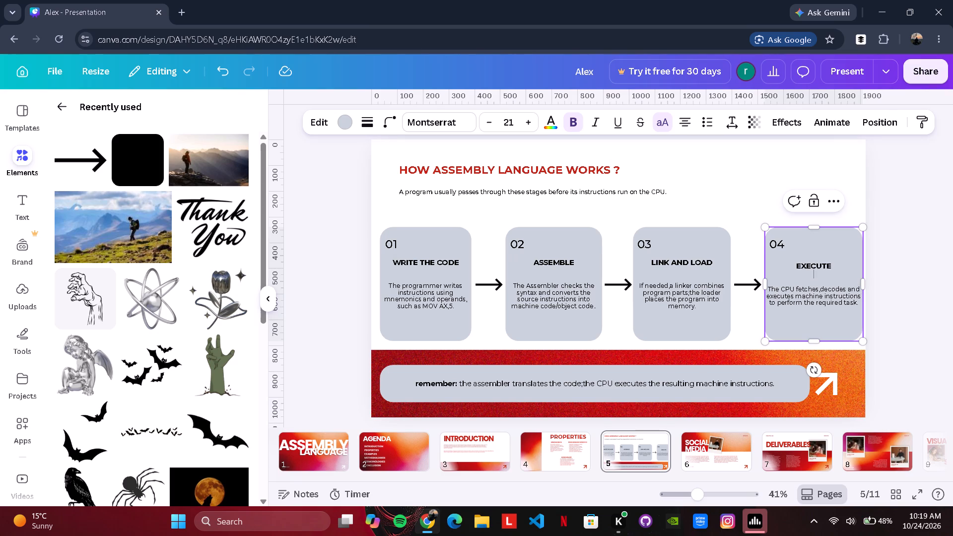
key(Return)
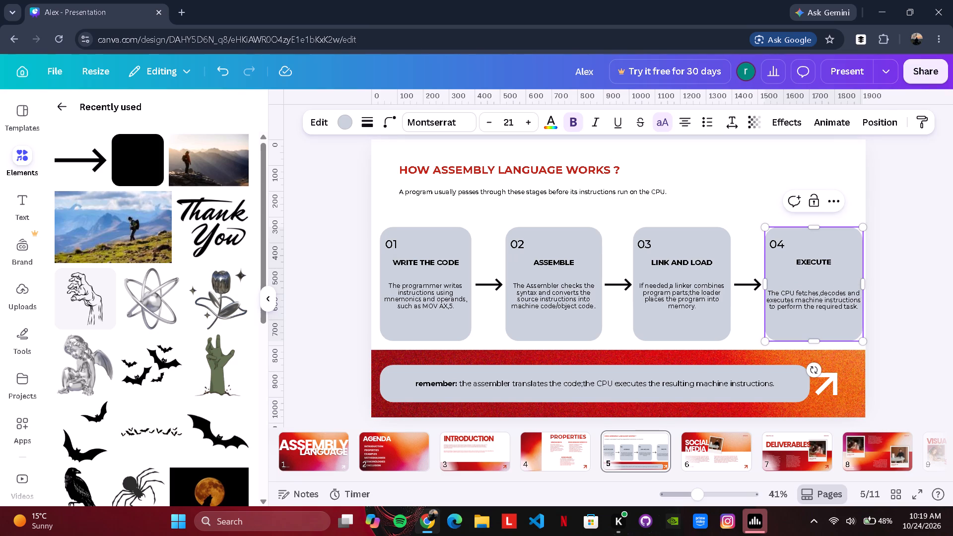
click(952, 284)
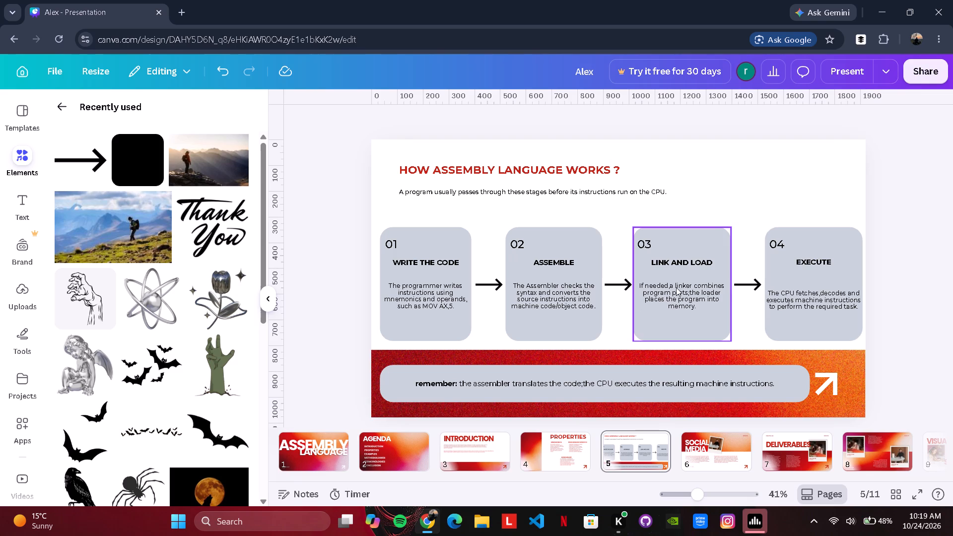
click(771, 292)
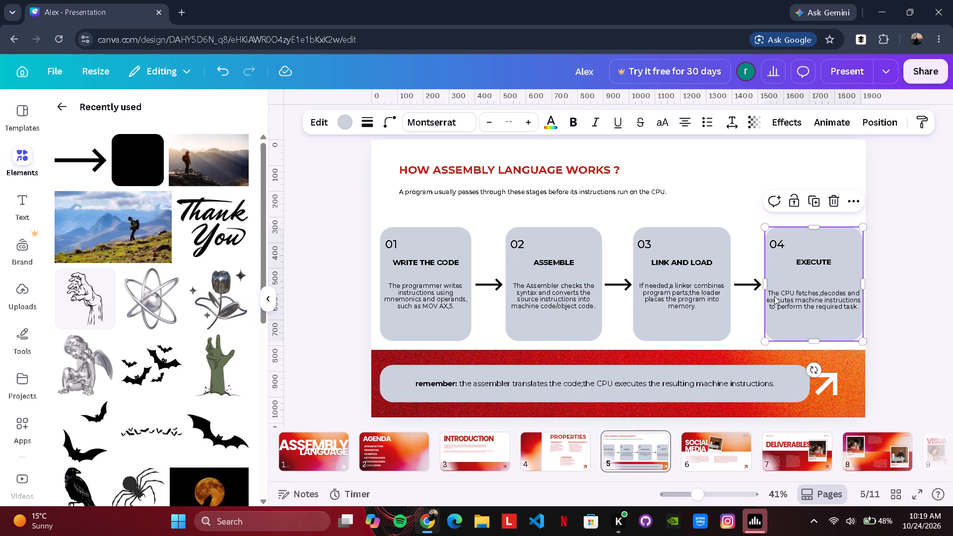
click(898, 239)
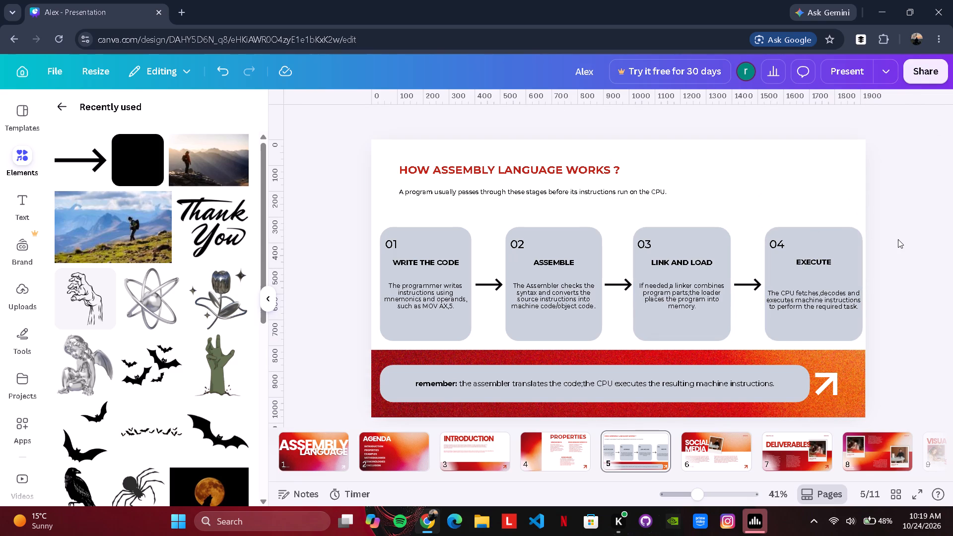